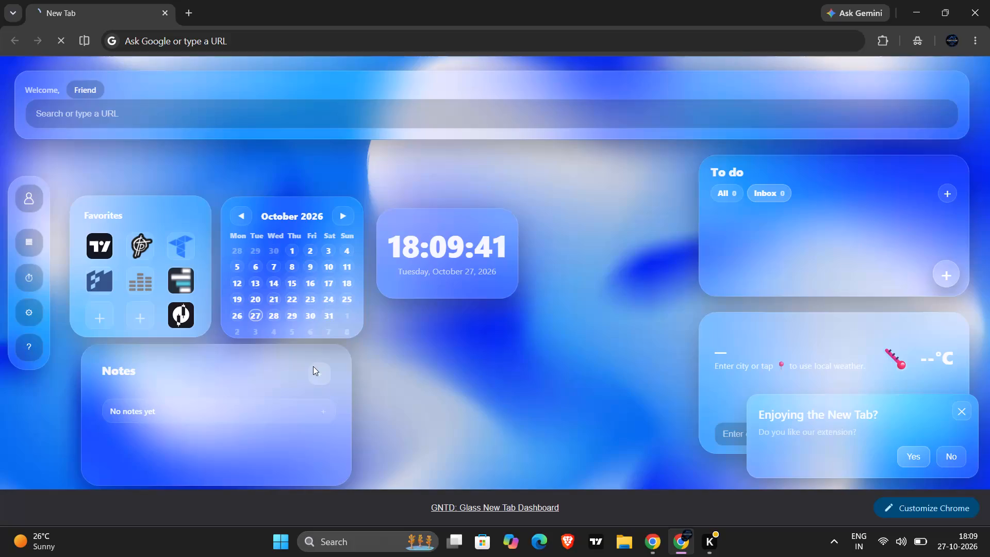
Switch to the browser window showing the TradingView XAUUSD chart.
{"action": "left_click", "coordinate": [652, 546]}
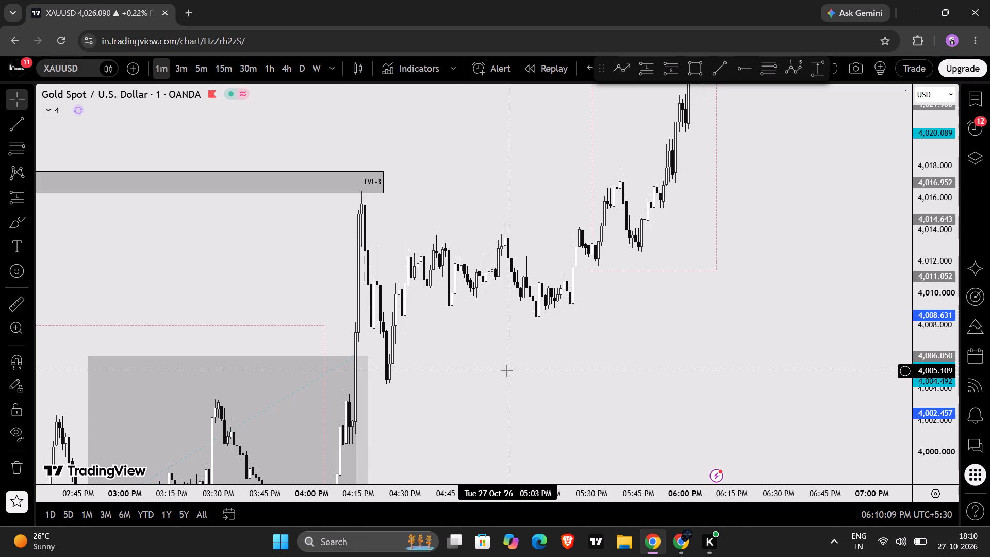
Examine the XAUUSD 1-minute price action around the marked zones and earlier positions, from 26 October through the London session.
{"action": "scroll", "coordinate": [507, 371], "scroll_direction": "up", "scroll_amount": 1}
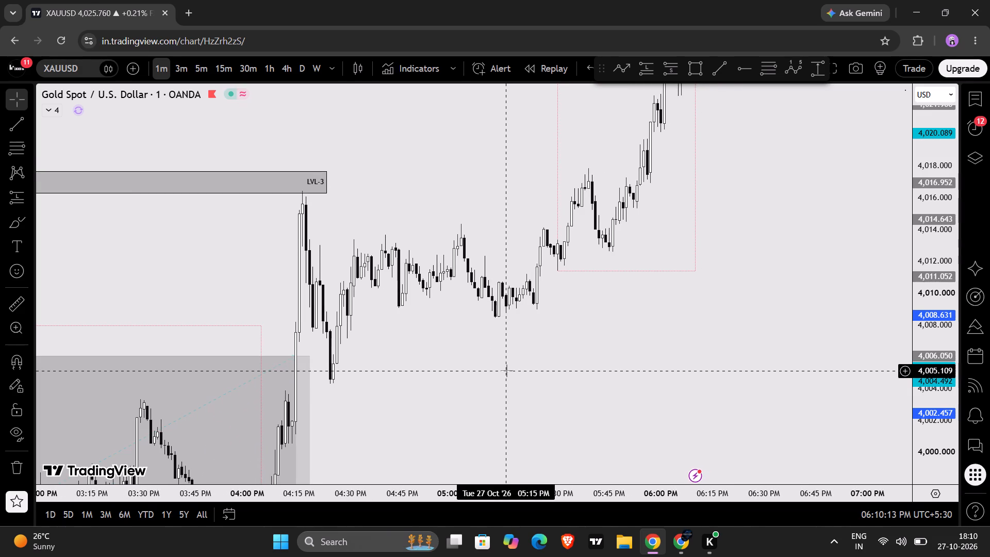
{"action": "scroll", "coordinate": [507, 371], "scroll_direction": "up", "scroll_amount": 1}
{"action": "scroll", "coordinate": [507, 371], "scroll_direction": "down", "scroll_amount": 1}
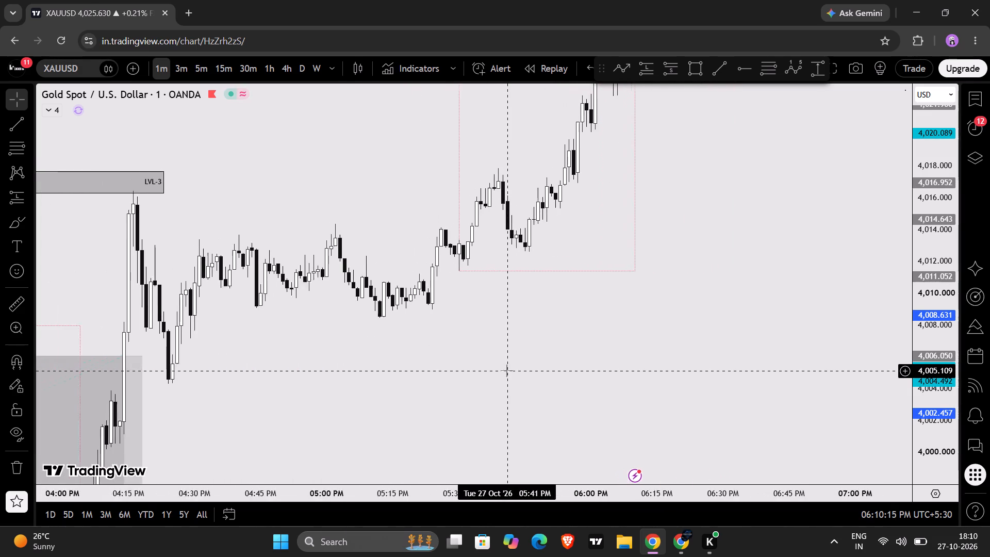
{"action": "scroll", "coordinate": [507, 371], "scroll_direction": "down", "scroll_amount": 3}
{"action": "left_click_drag", "start_coordinate": [378, 405], "coordinate": [490, 288]}
{"action": "scroll", "coordinate": [321, 319], "scroll_direction": "down", "scroll_amount": 1}
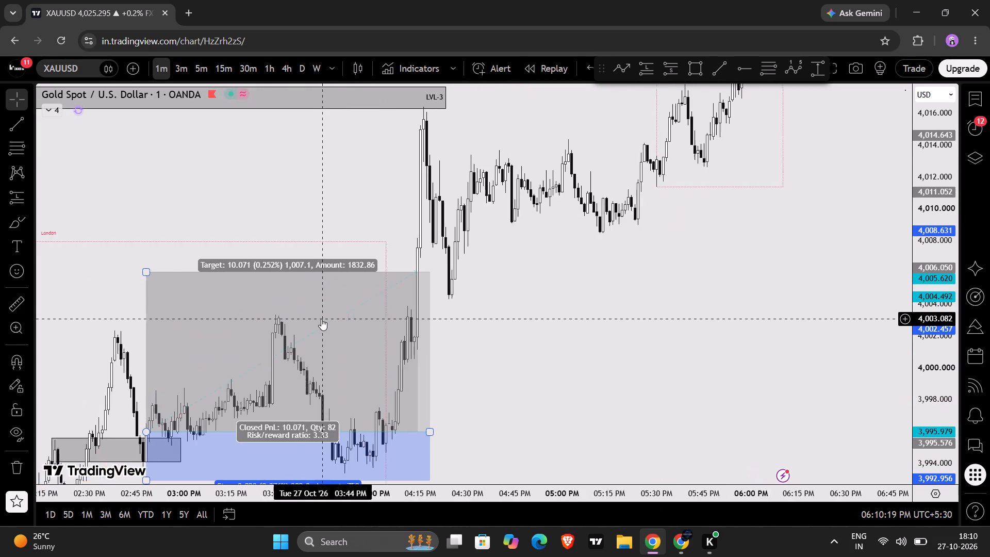
{"action": "scroll", "coordinate": [321, 319], "scroll_direction": "down", "scroll_amount": 1}
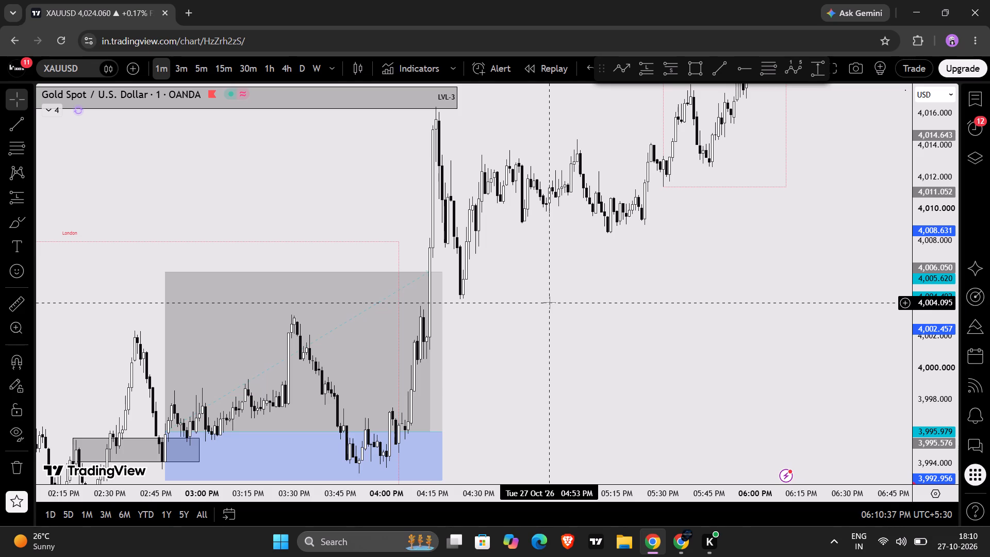
{"action": "scroll", "coordinate": [550, 303], "scroll_direction": "down", "scroll_amount": 1}
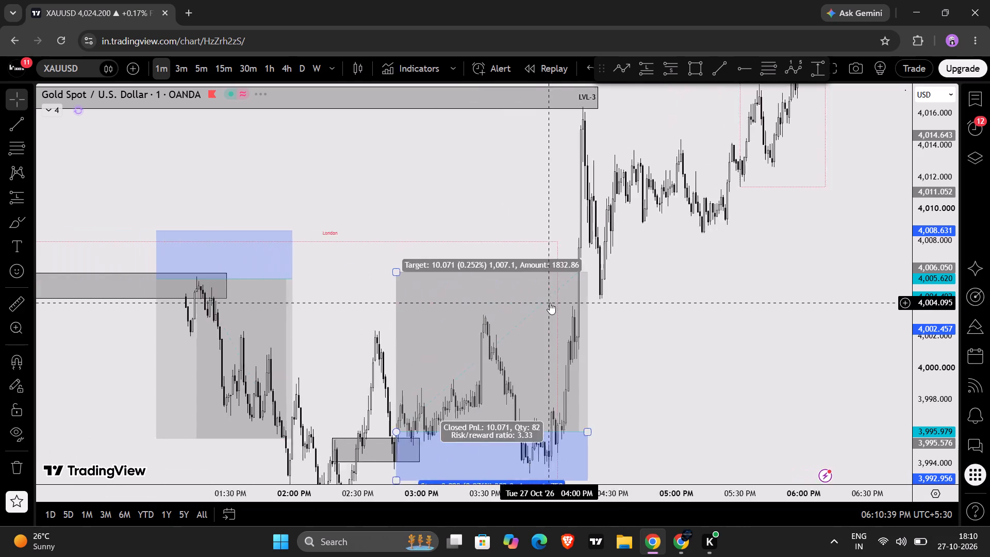
{"action": "scroll", "coordinate": [550, 303], "scroll_direction": "down", "scroll_amount": 1}
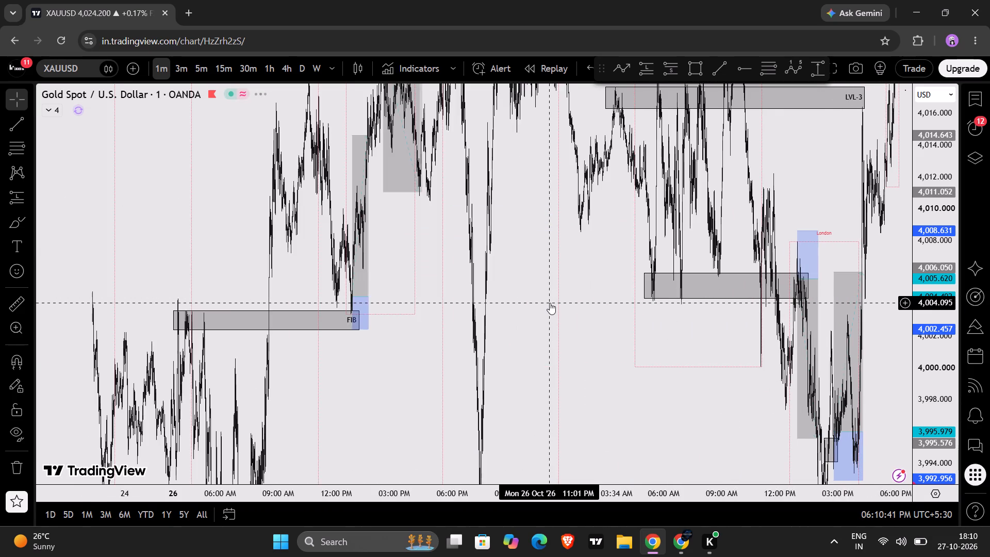
{"action": "scroll", "coordinate": [550, 303], "scroll_direction": "down", "scroll_amount": 1}
{"action": "scroll", "coordinate": [550, 303], "scroll_direction": "up", "scroll_amount": 5}
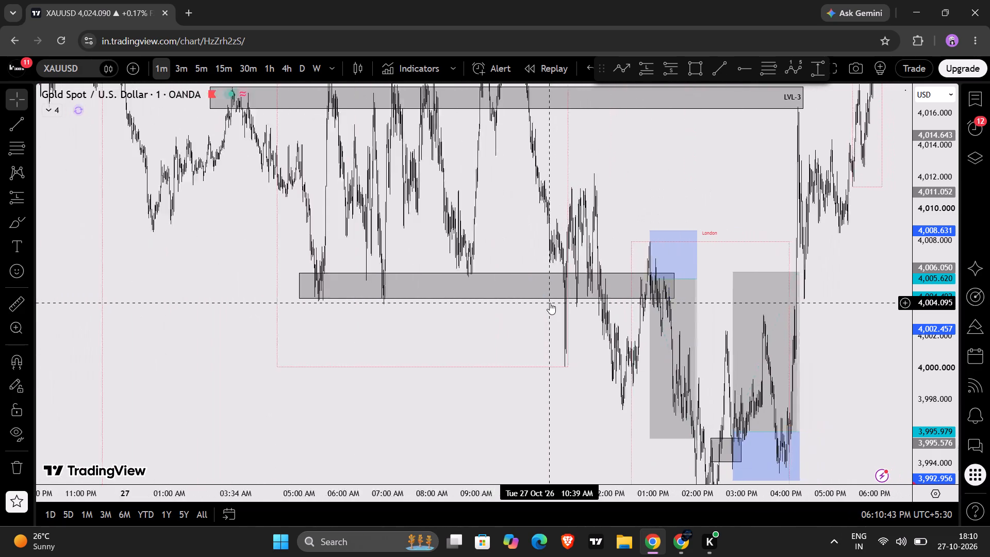
{"action": "scroll", "coordinate": [550, 303], "scroll_direction": "up", "scroll_amount": 8}
{"action": "scroll", "coordinate": [539, 349], "scroll_direction": "down", "scroll_amount": 2}
Extend the end of the M1-QML zone to shortly before 04:00 PM on 27 October.
{"action": "left_click_drag", "start_coordinate": [653, 388], "coordinate": [651, 246]}
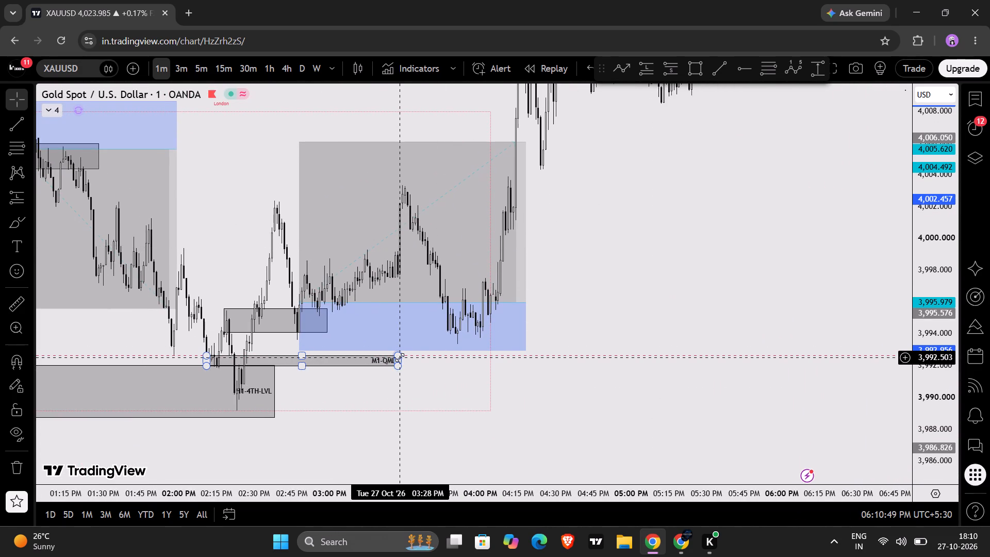
{"action": "scroll", "coordinate": [935, 331], "scroll_direction": "up", "scroll_amount": 3}
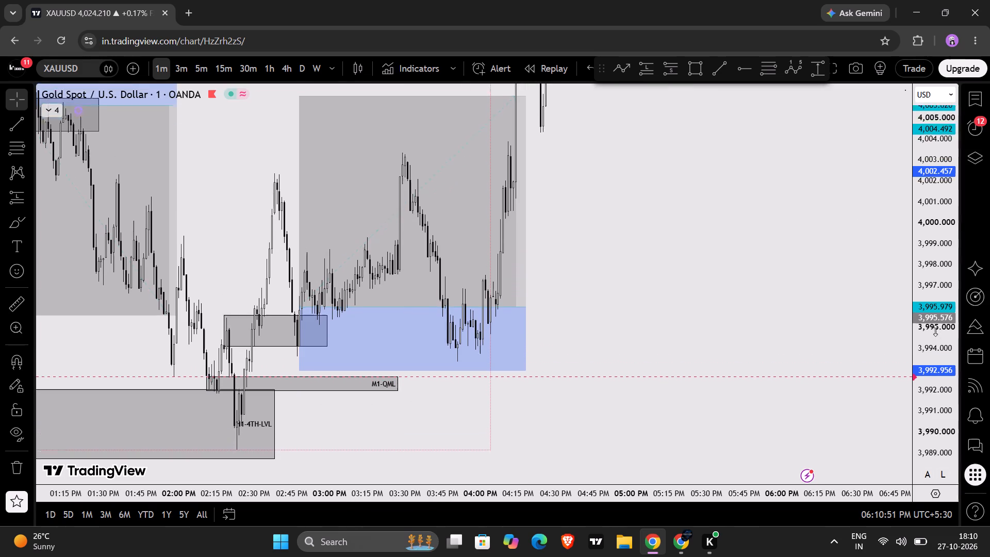
{"action": "scroll", "coordinate": [935, 331], "scroll_direction": "up", "scroll_amount": 4}
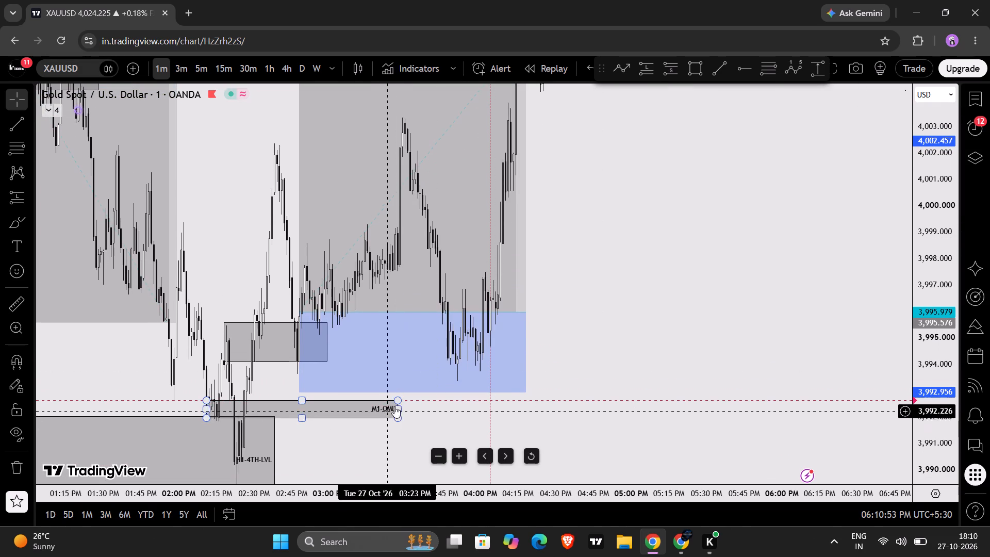
{"action": "left_click_drag", "start_coordinate": [395, 409], "coordinate": [605, 403]}
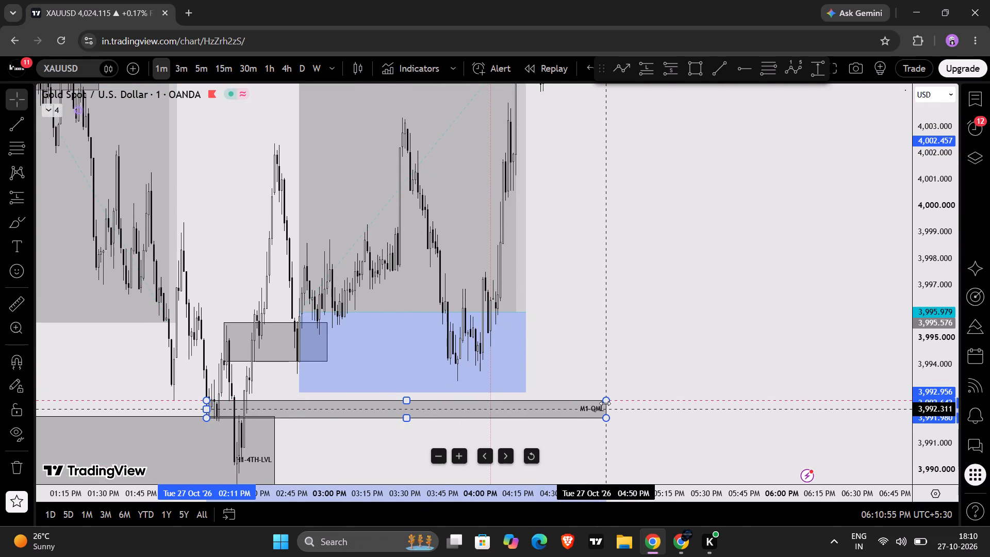
{"action": "left_click_drag", "start_coordinate": [605, 403], "coordinate": [466, 397]}
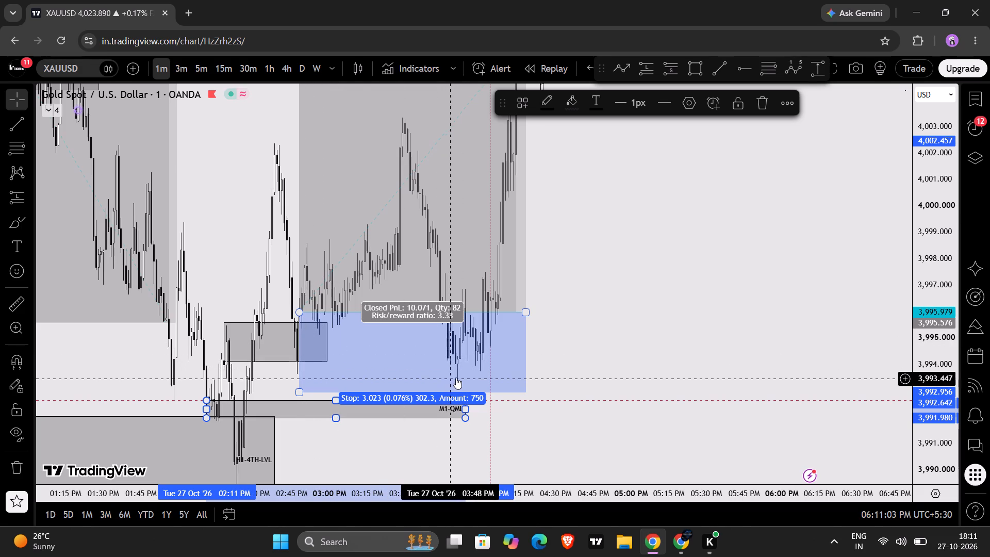
{"action": "left_click", "coordinate": [668, 324]}
Examine the price move around the London-session long position and the M1-QML zone below it.
{"action": "scroll", "coordinate": [668, 324], "scroll_direction": "up", "scroll_amount": 2}
{"action": "left_click_drag", "start_coordinate": [499, 302], "coordinate": [510, 370]}
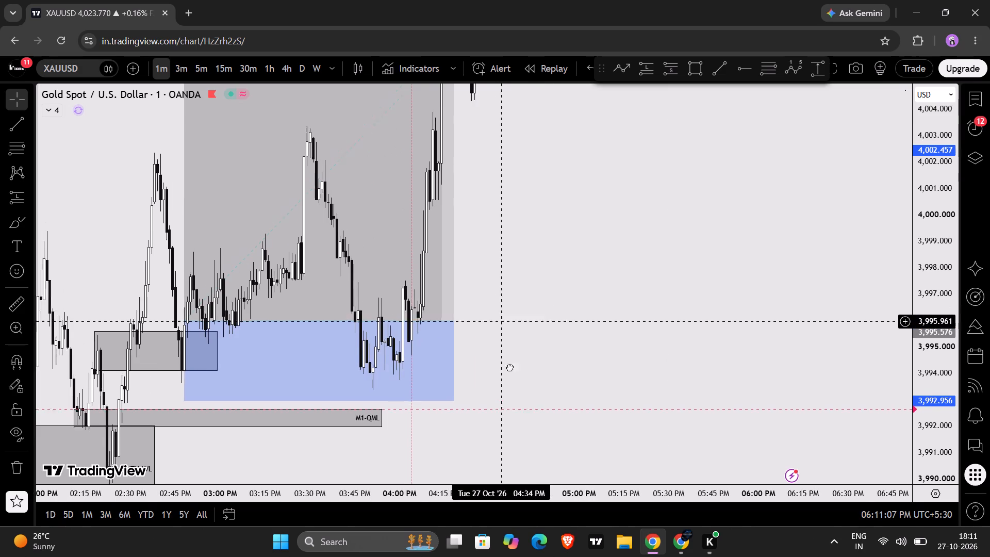
{"action": "left_click_drag", "start_coordinate": [510, 370], "coordinate": [513, 498]}
{"action": "scroll", "coordinate": [200, 230], "scroll_direction": "down", "scroll_amount": 3}
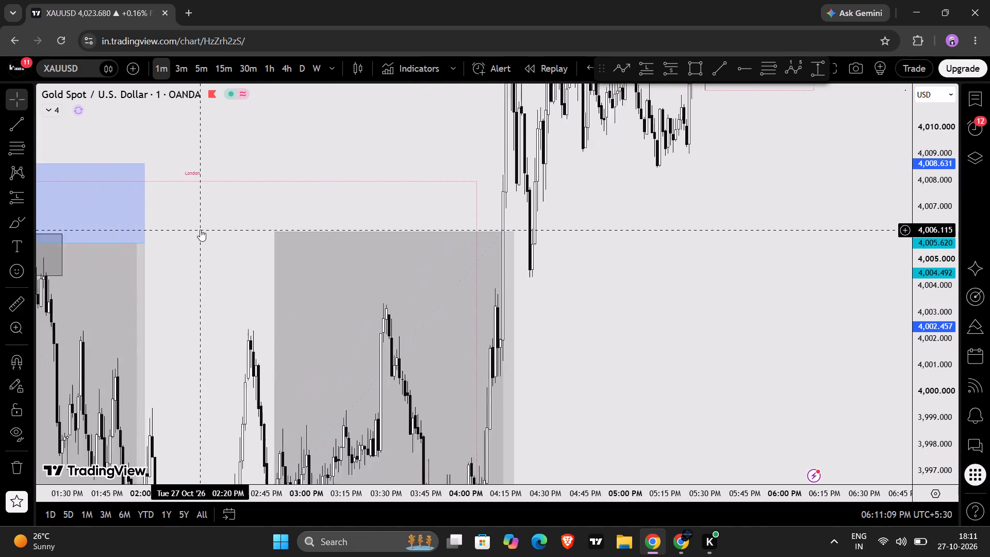
{"action": "scroll", "coordinate": [604, 250], "scroll_direction": "up", "scroll_amount": 5}
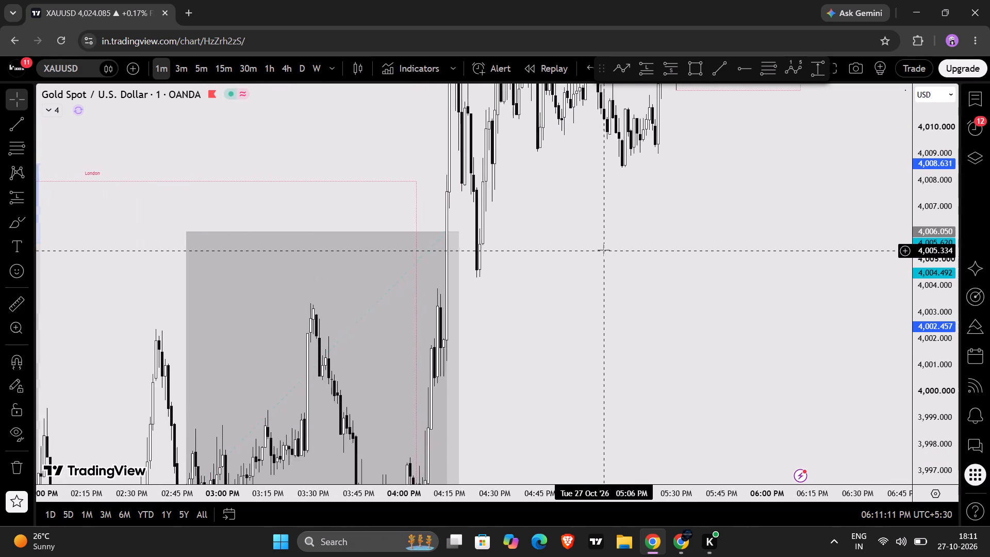
{"action": "scroll", "coordinate": [604, 250], "scroll_direction": "up", "scroll_amount": 1}
{"action": "left_click_drag", "start_coordinate": [699, 183], "coordinate": [849, 110]}
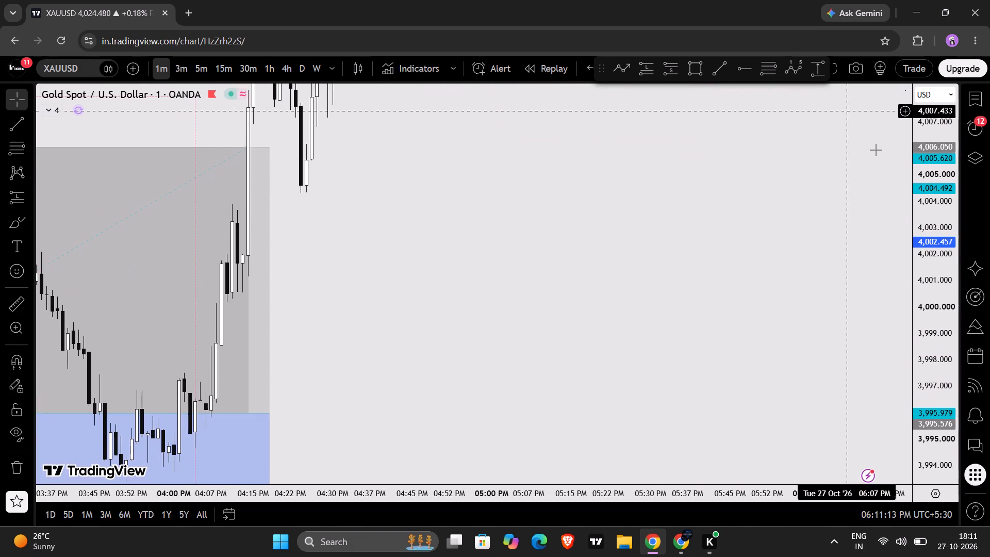
{"action": "scroll", "coordinate": [930, 298], "scroll_direction": "down", "scroll_amount": 8}
{"action": "scroll", "coordinate": [669, 316], "scroll_direction": "down", "scroll_amount": 5}
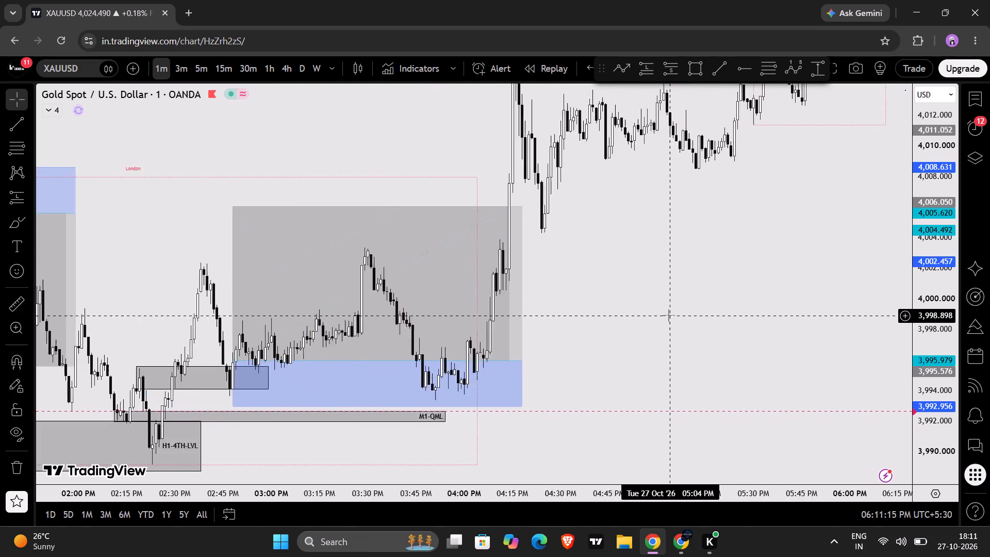
{"action": "scroll", "coordinate": [669, 316], "scroll_direction": "up", "scroll_amount": 1}
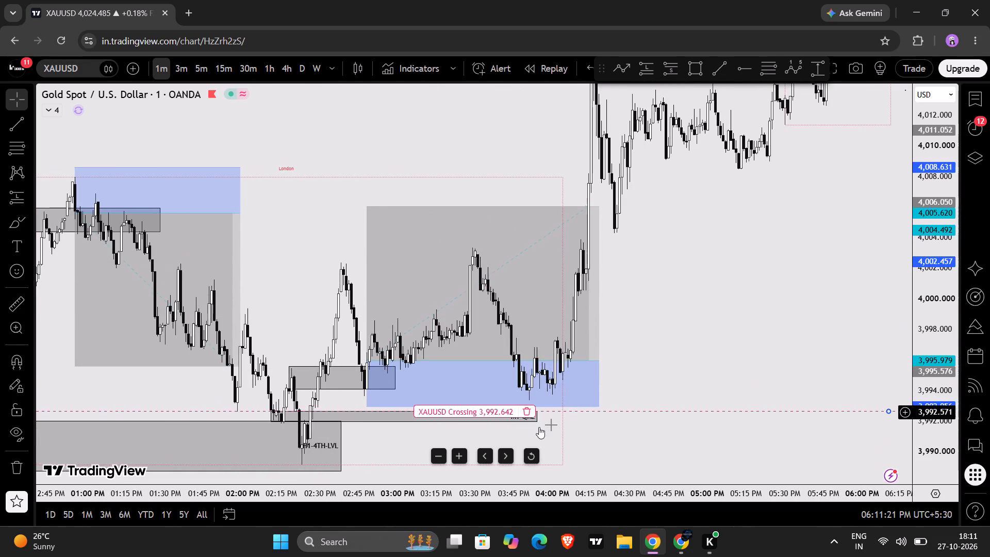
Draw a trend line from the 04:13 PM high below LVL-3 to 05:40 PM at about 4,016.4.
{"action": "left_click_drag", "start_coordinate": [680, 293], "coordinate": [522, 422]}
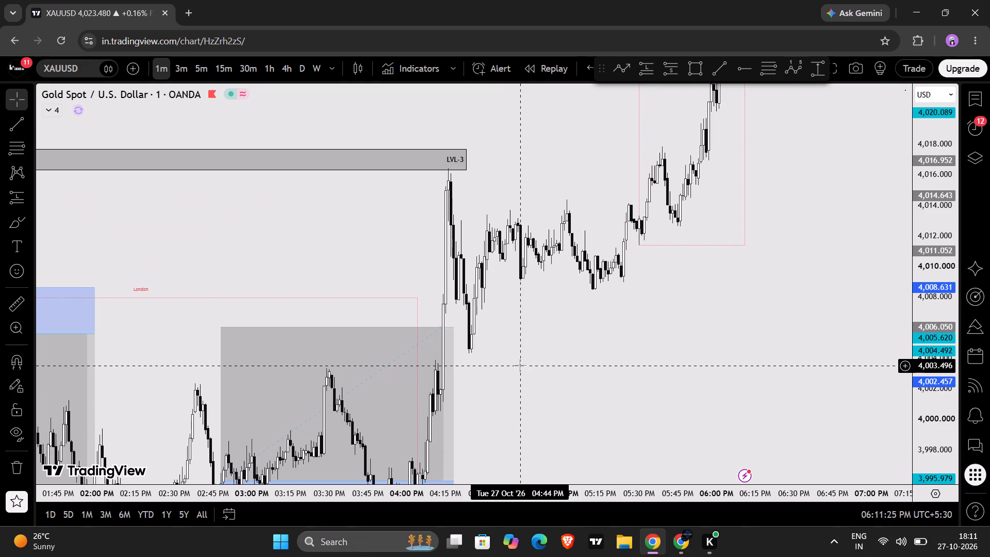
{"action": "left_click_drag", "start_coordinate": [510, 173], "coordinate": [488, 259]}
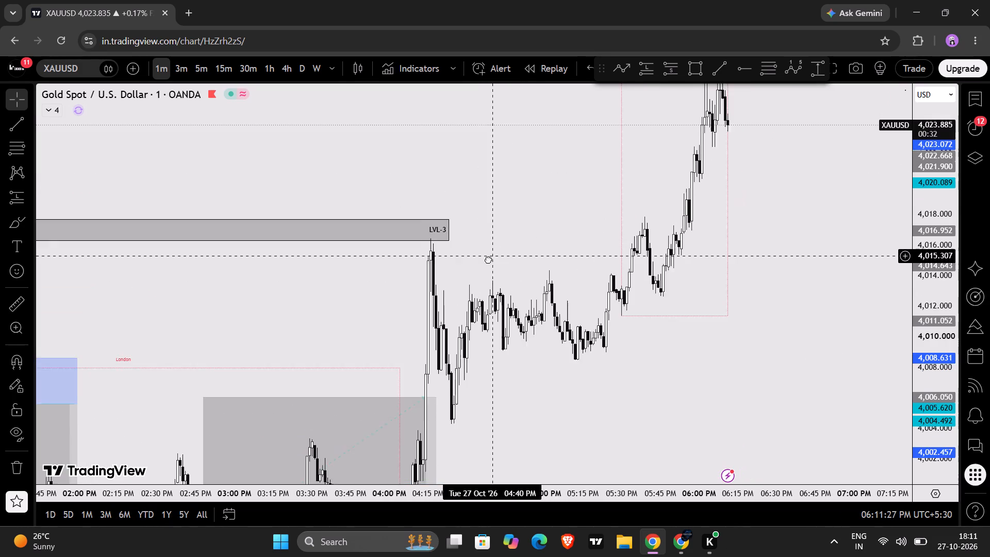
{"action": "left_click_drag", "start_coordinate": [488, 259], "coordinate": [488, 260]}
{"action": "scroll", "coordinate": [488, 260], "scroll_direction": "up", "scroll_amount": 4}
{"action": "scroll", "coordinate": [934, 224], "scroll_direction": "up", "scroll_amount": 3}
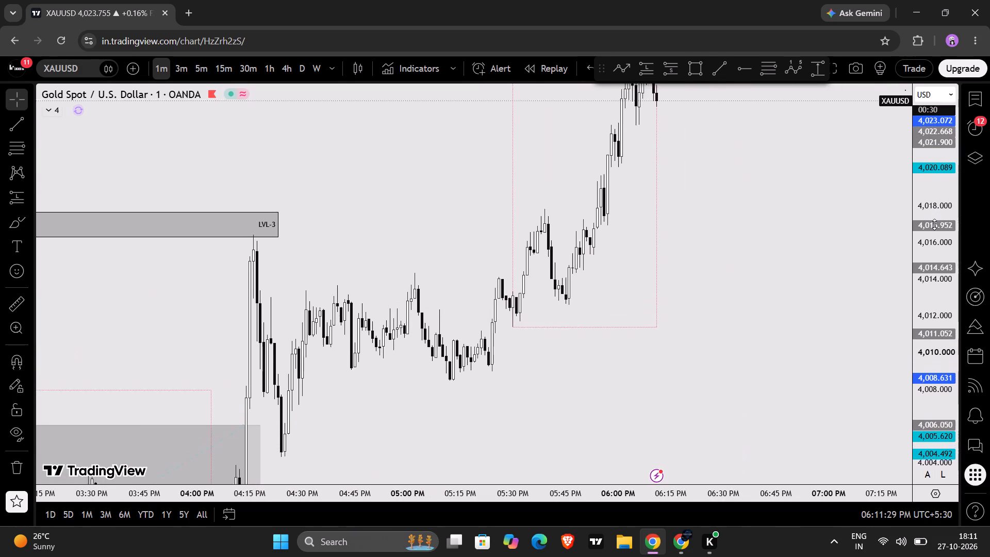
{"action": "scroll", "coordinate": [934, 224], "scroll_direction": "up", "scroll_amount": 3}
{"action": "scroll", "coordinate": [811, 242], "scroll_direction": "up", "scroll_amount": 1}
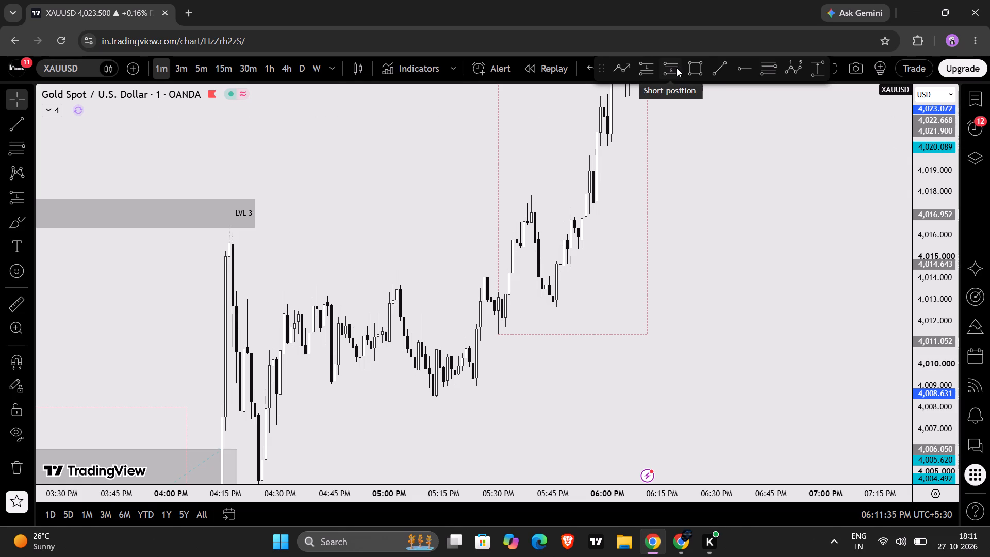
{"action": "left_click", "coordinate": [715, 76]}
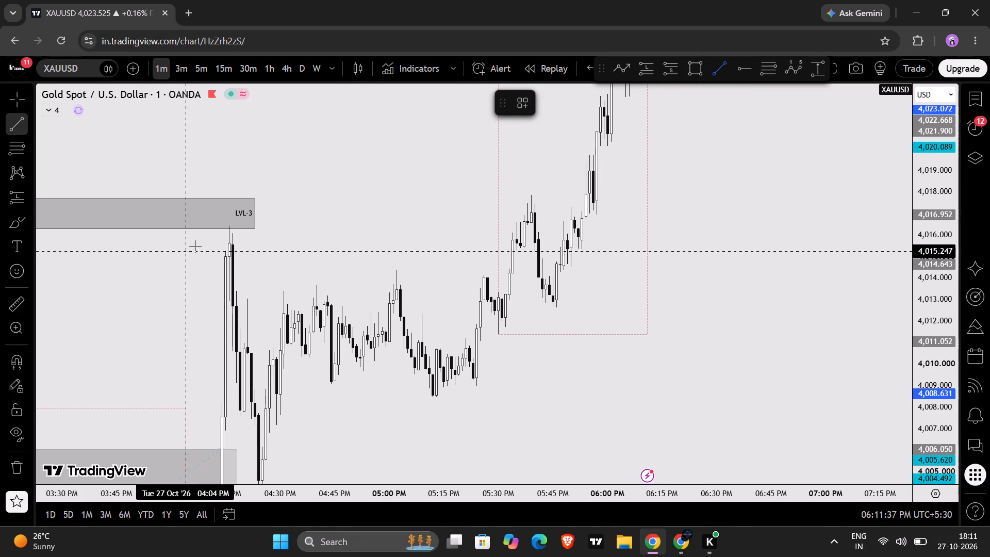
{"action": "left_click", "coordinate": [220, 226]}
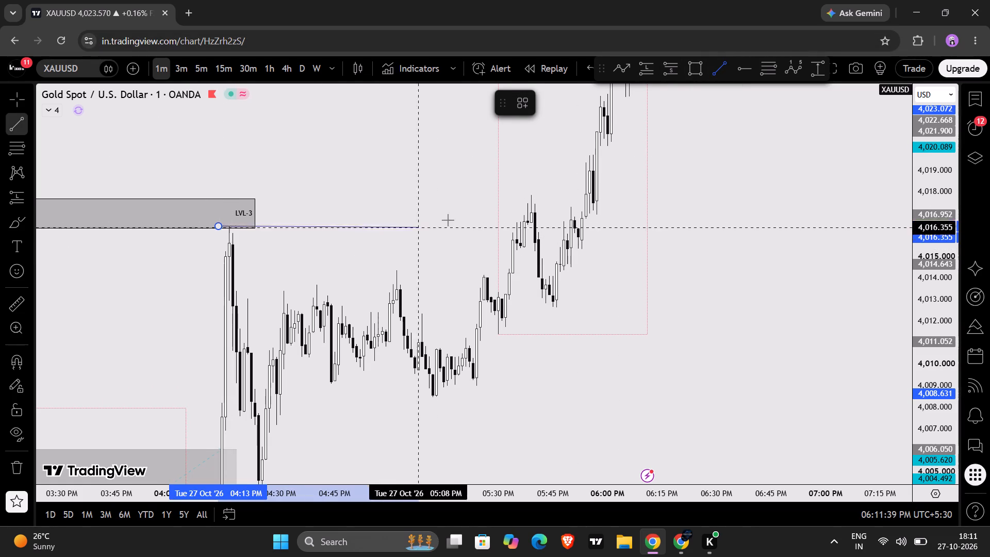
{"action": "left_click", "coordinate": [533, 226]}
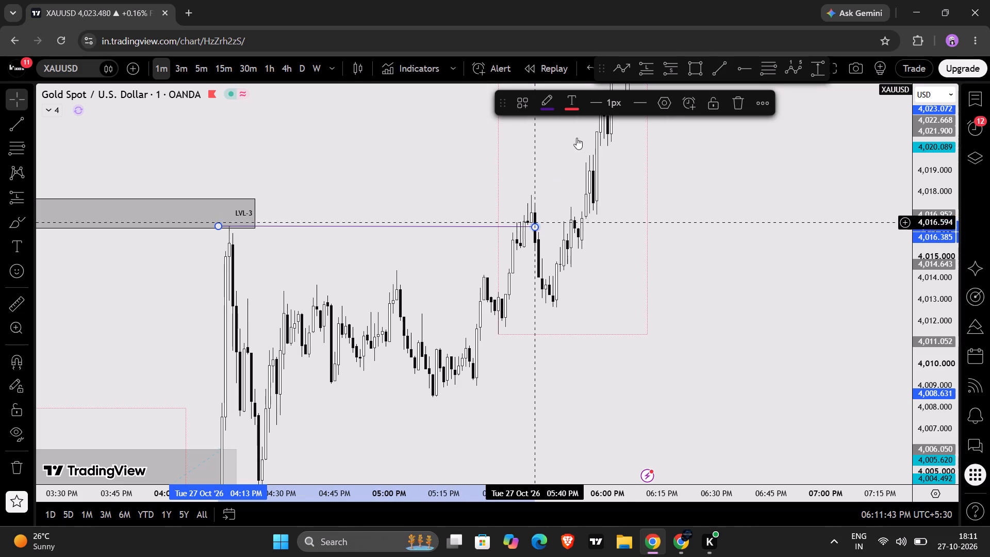
Draw a rectangle zone from 04:10 PM to about 06:06 PM, between about 4,015.5 and 4,016.4, just below LVL-3.
{"action": "left_click", "coordinate": [711, 68]}
{"action": "left_click", "coordinate": [702, 68]}
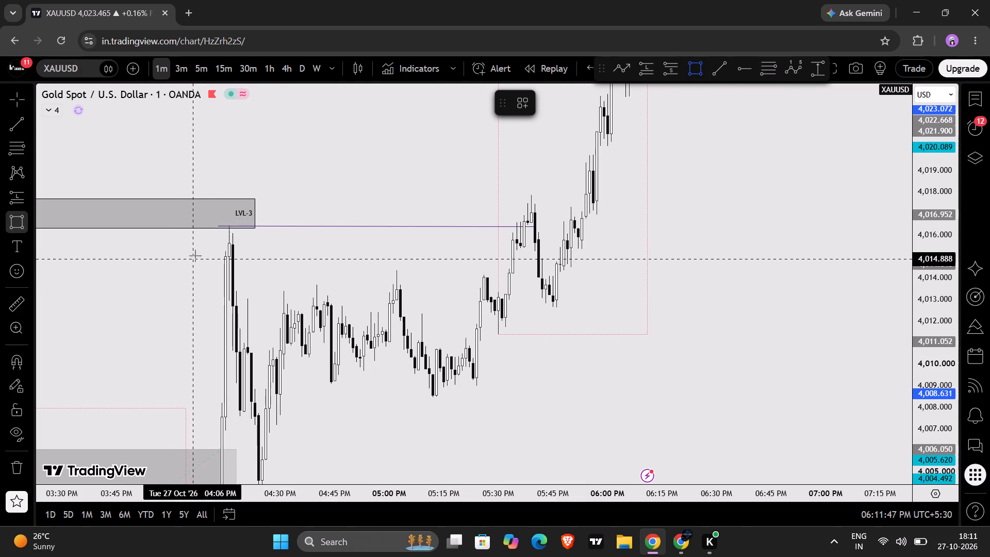
{"action": "left_click", "coordinate": [209, 245]}
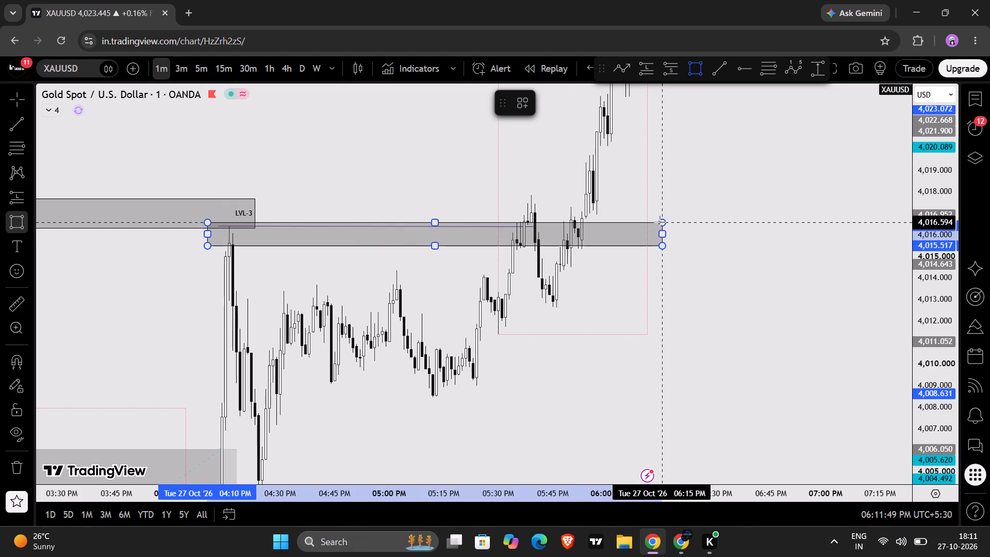
{"action": "left_click", "coordinate": [630, 226]}
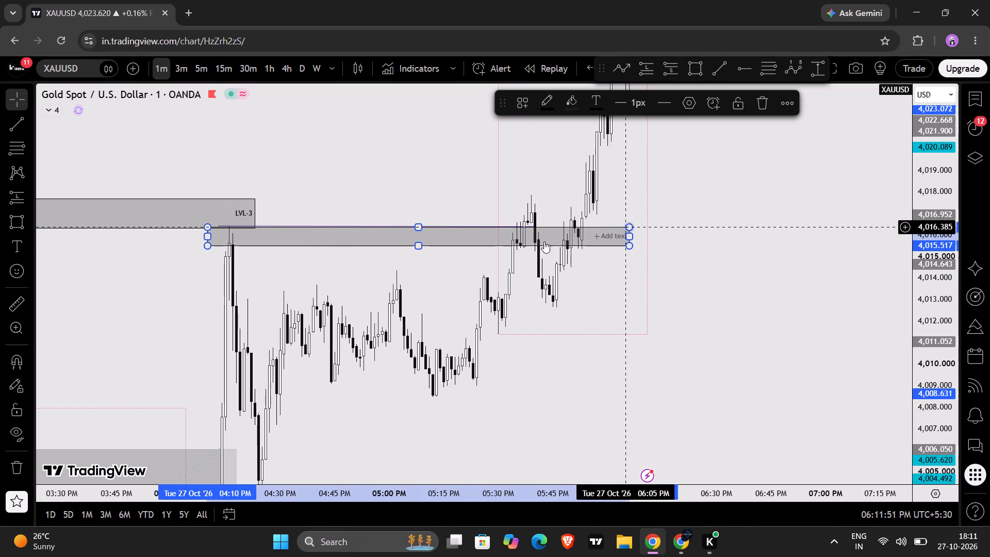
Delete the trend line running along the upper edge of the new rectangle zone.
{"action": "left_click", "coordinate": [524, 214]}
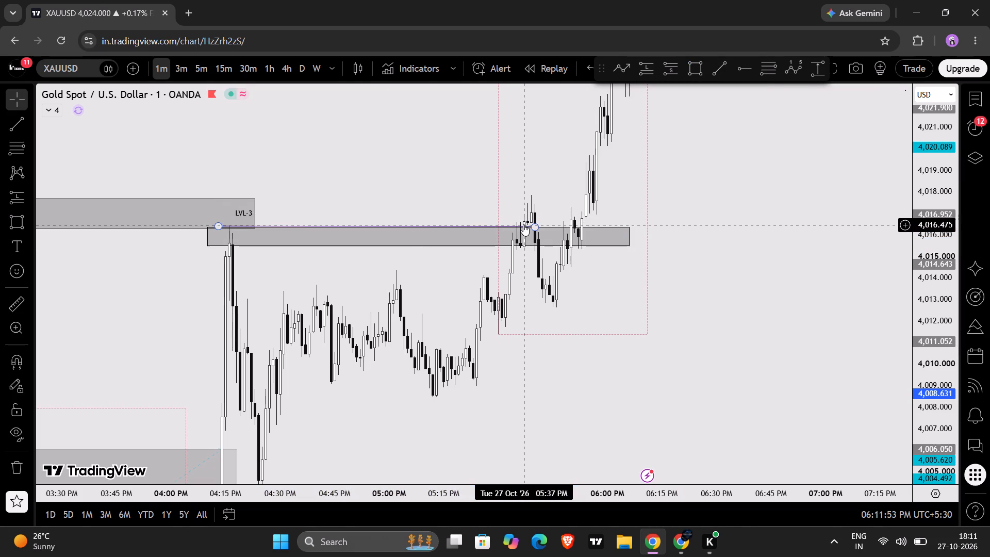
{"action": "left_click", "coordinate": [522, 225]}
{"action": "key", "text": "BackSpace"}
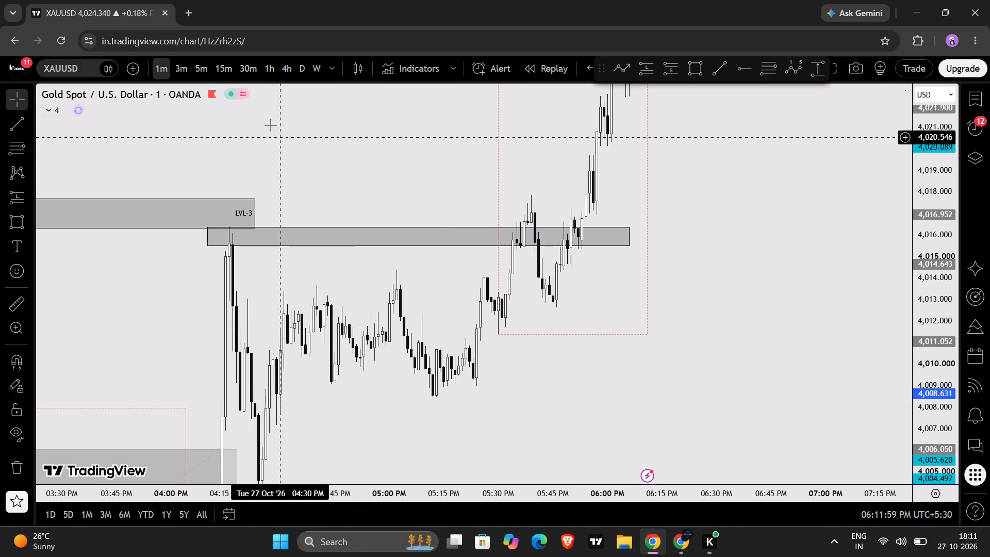
View the new zone on the 15-minute timeframe, returning to the 1-minute chart.
{"action": "left_click", "coordinate": [229, 72]}
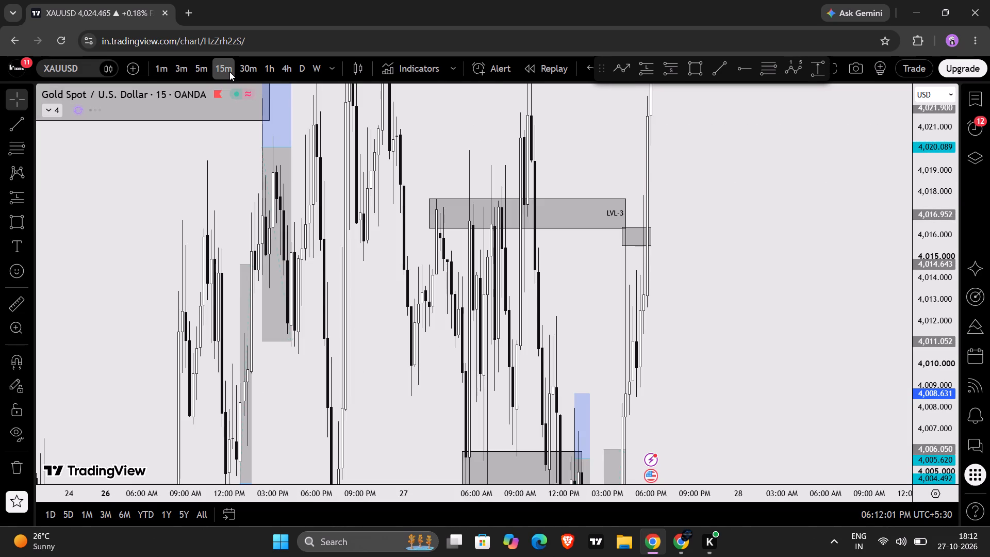
{"action": "left_click", "coordinate": [161, 75]}
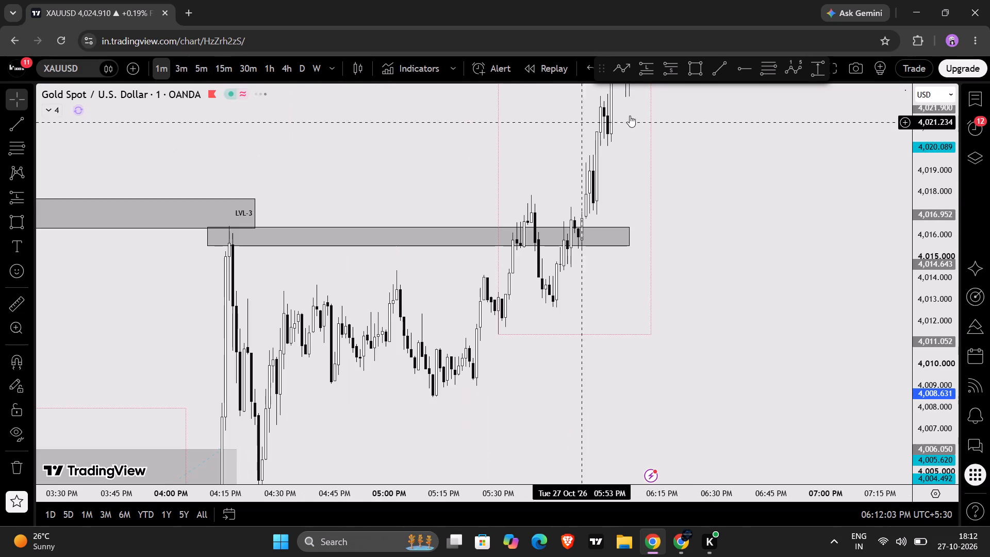
Place a Long position with its entry at 4,014.649 on the 05:47 PM candle, just below the new zone.
{"action": "left_click", "coordinate": [647, 75]}
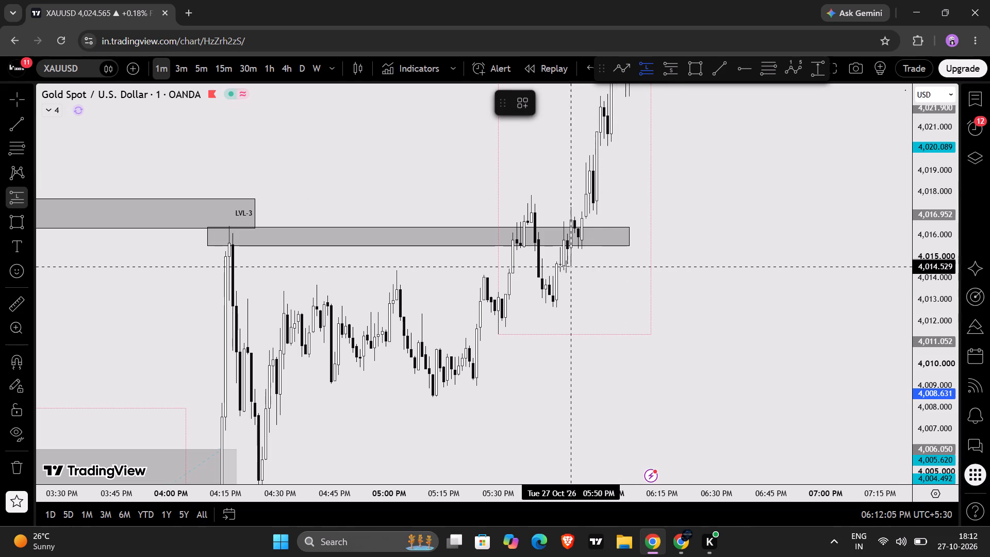
{"action": "left_click", "coordinate": [560, 264]}
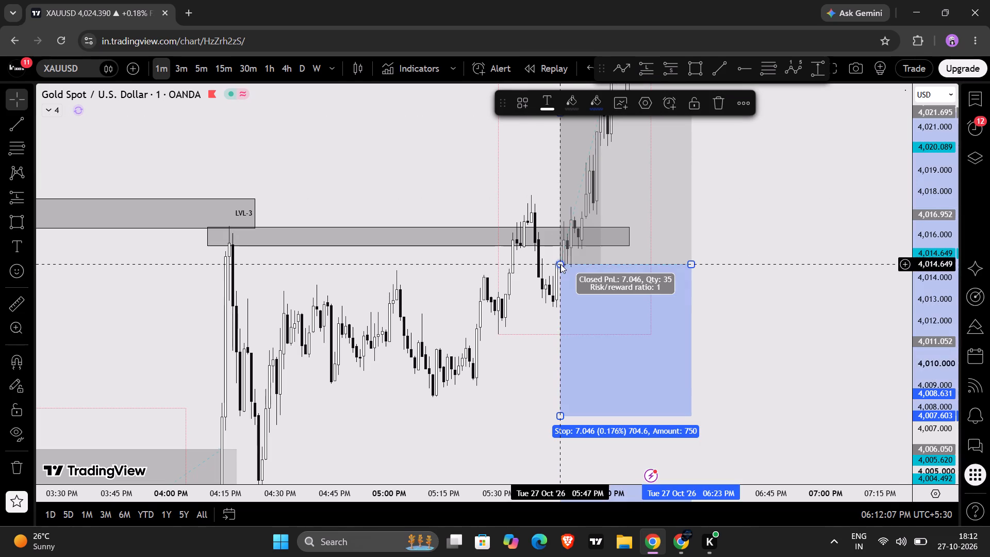
Set the Long position's stop level to about 4,011.625, beneath the 05:45 PM swing low.
{"action": "left_click_drag", "start_coordinate": [558, 413], "coordinate": [531, 272]}
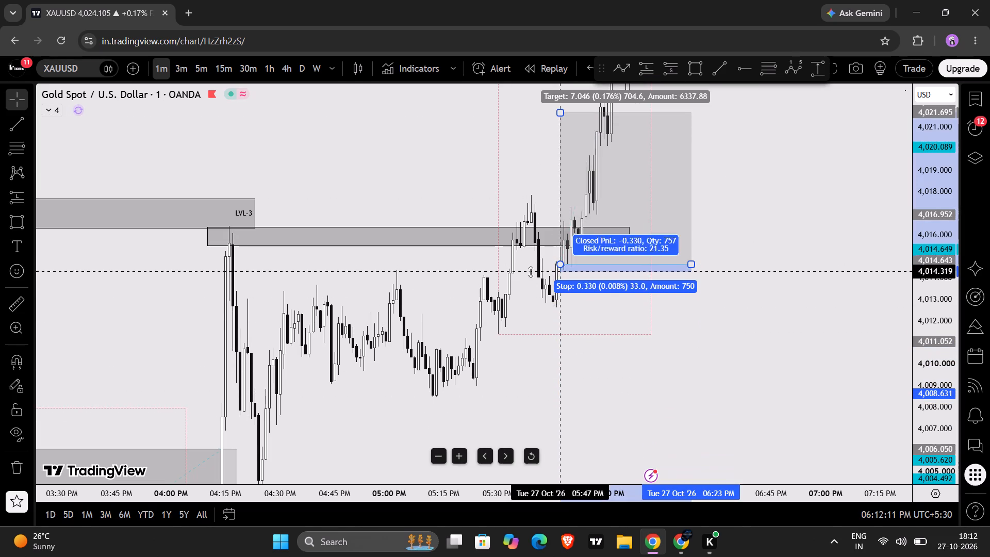
{"action": "left_click_drag", "start_coordinate": [531, 272], "coordinate": [470, 308]}
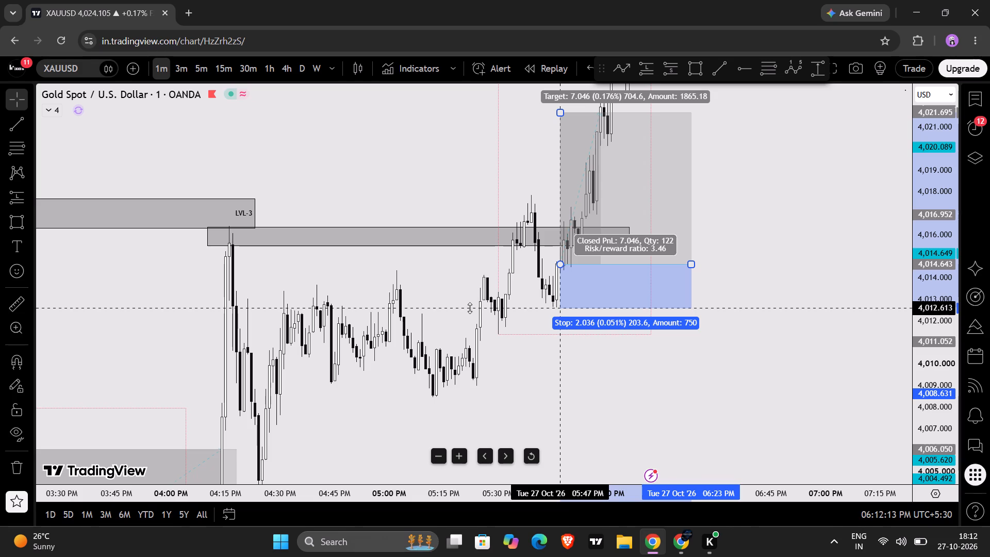
{"action": "left_click_drag", "start_coordinate": [470, 308], "coordinate": [468, 316]}
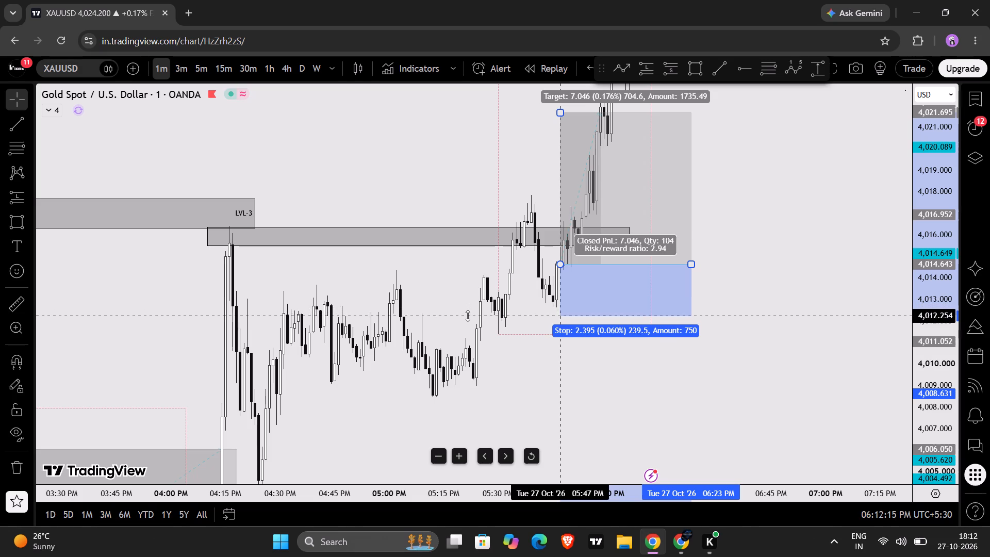
{"action": "left_click_drag", "start_coordinate": [468, 316], "coordinate": [461, 328]}
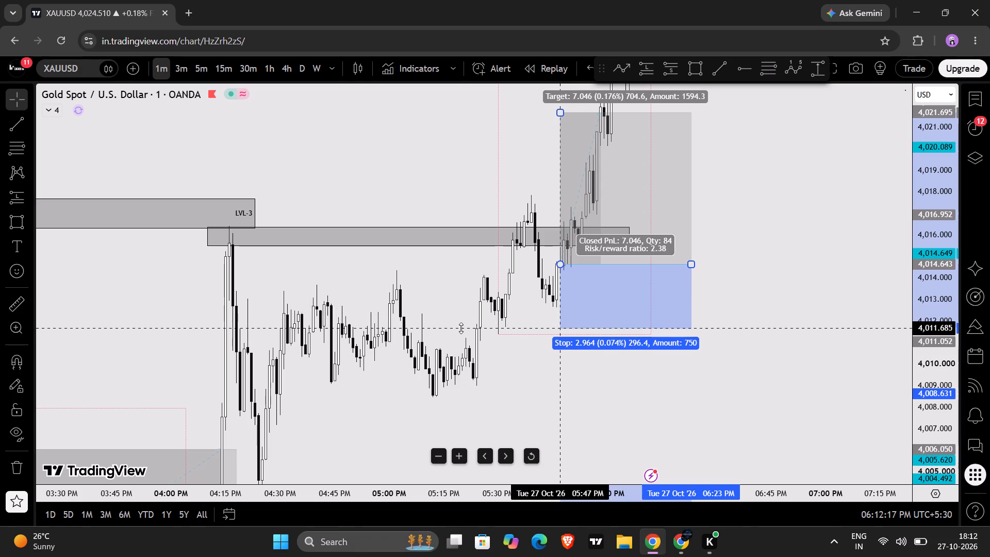
{"action": "left_click_drag", "start_coordinate": [461, 328], "coordinate": [458, 329]}
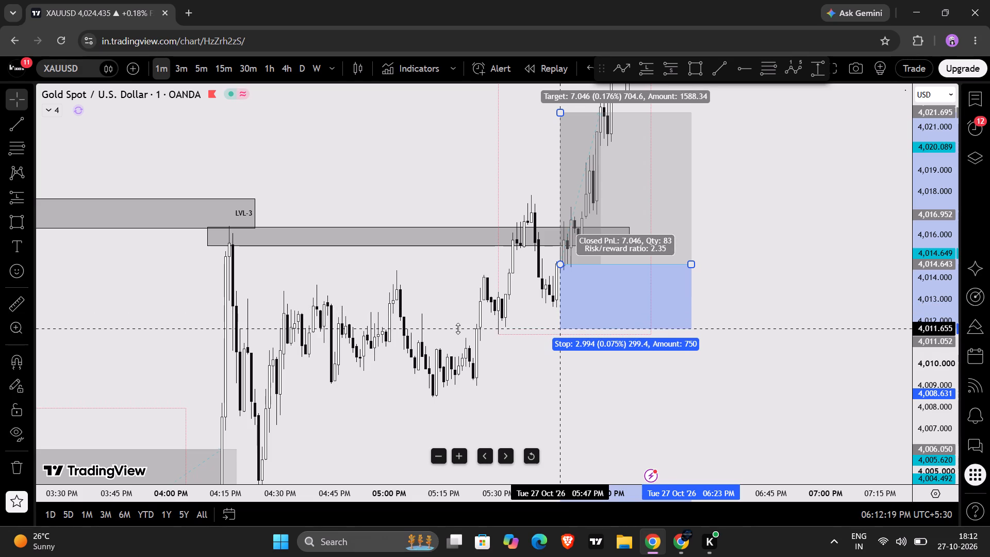
{"action": "left_click_drag", "start_coordinate": [458, 329], "coordinate": [458, 330]}
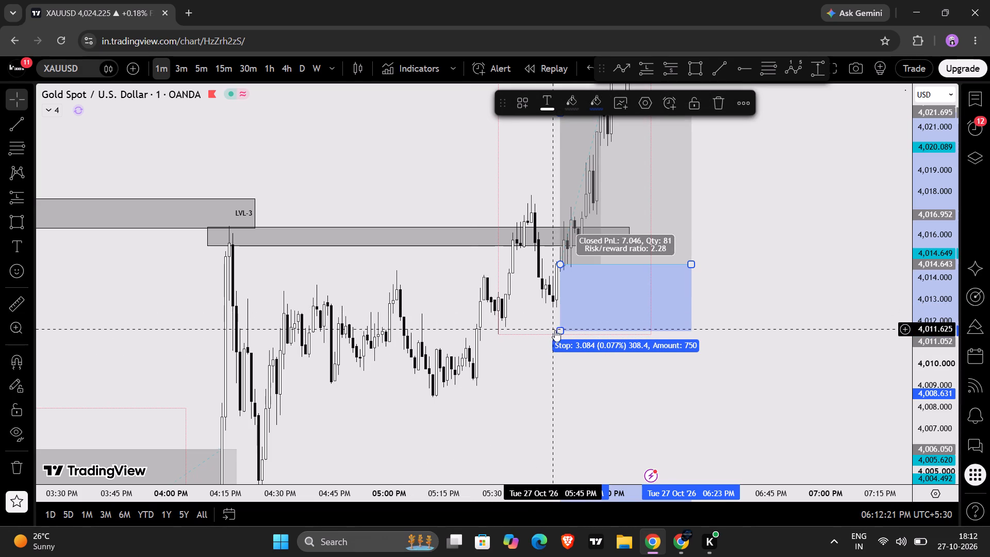
{"action": "left_click_drag", "start_coordinate": [556, 330], "coordinate": [548, 327]}
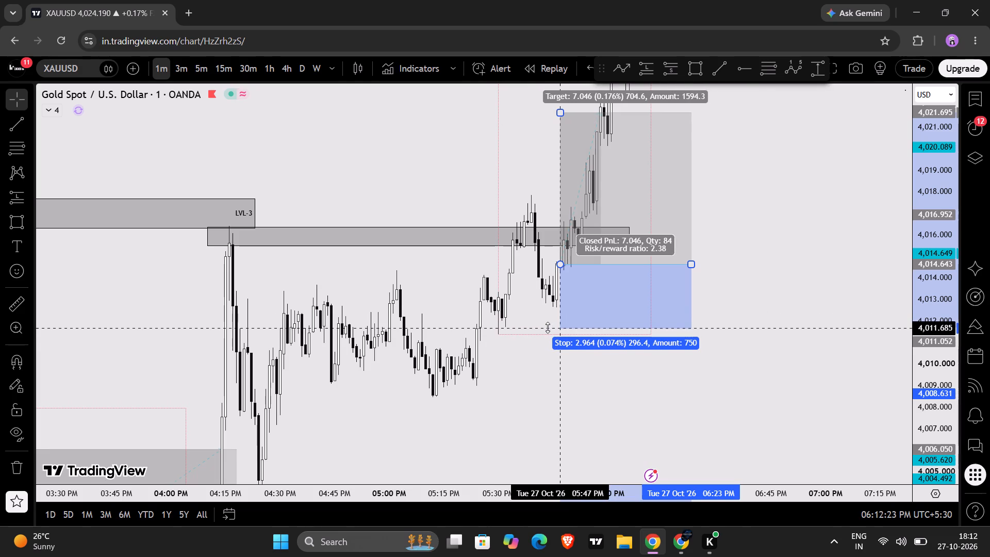
{"action": "left_click_drag", "start_coordinate": [548, 327], "coordinate": [547, 329]}
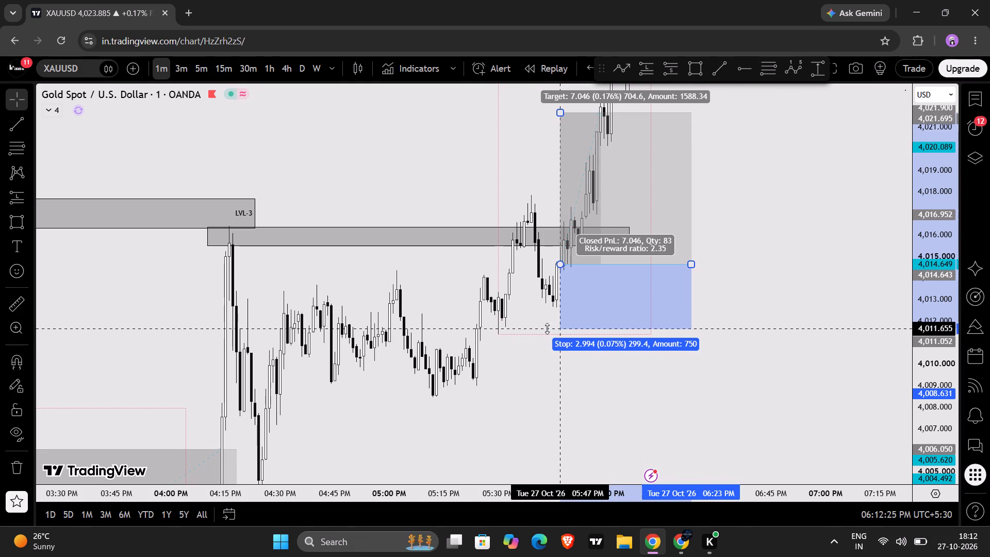
{"action": "left_click_drag", "start_coordinate": [547, 329], "coordinate": [549, 329]}
{"action": "left_click", "coordinate": [555, 367]}
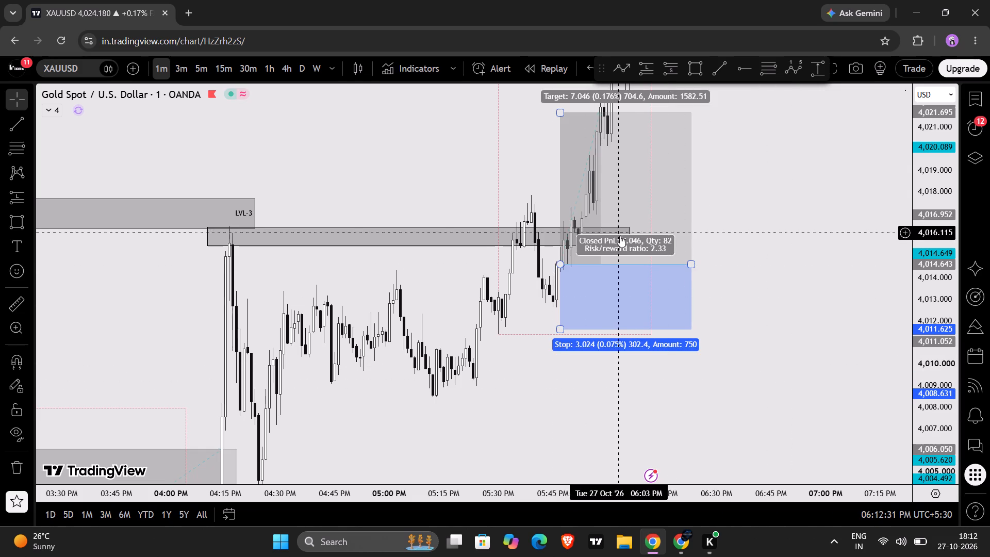
Shorten the rectangle zone below LVL-3 so it ends at about 05:46 PM, just before the Long position.
{"action": "left_click_drag", "start_coordinate": [625, 236], "coordinate": [557, 235]}
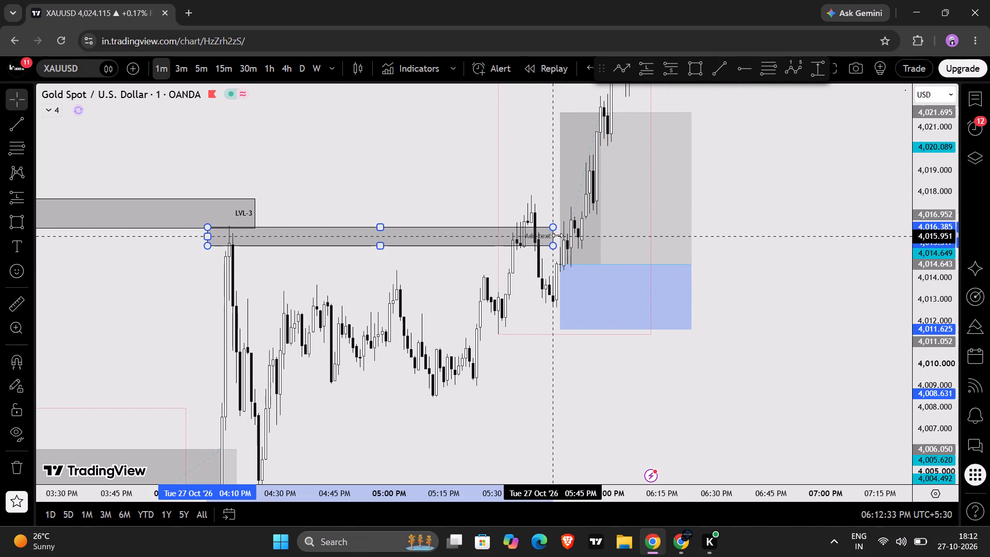
{"action": "left_click_drag", "start_coordinate": [557, 235], "coordinate": [557, 234]}
Raise the Long position's target level to about 4,025.036.
{"action": "left_click_drag", "start_coordinate": [502, 194], "coordinate": [495, 422]}
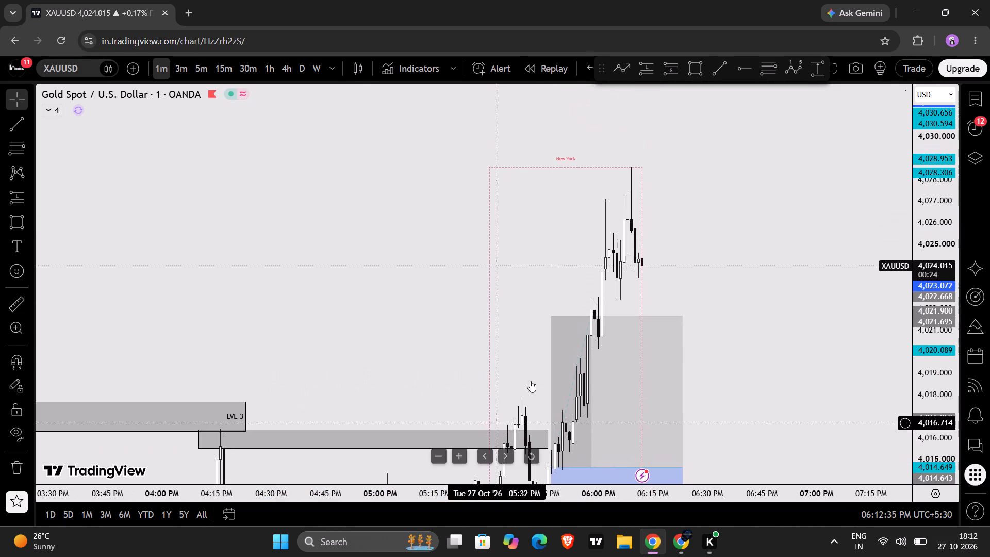
{"action": "left_click_drag", "start_coordinate": [546, 314], "coordinate": [544, 215]}
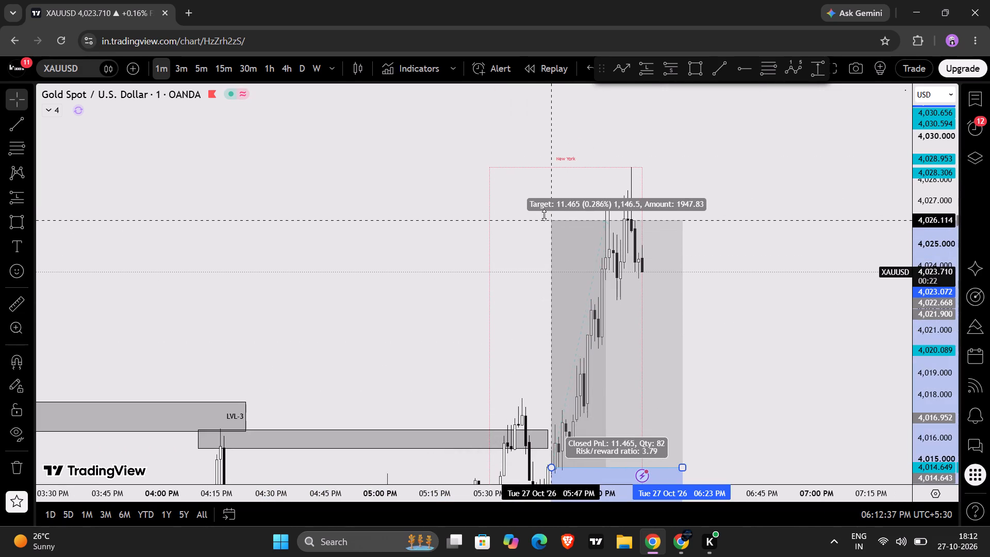
{"action": "left_click_drag", "start_coordinate": [544, 215], "coordinate": [546, 197]}
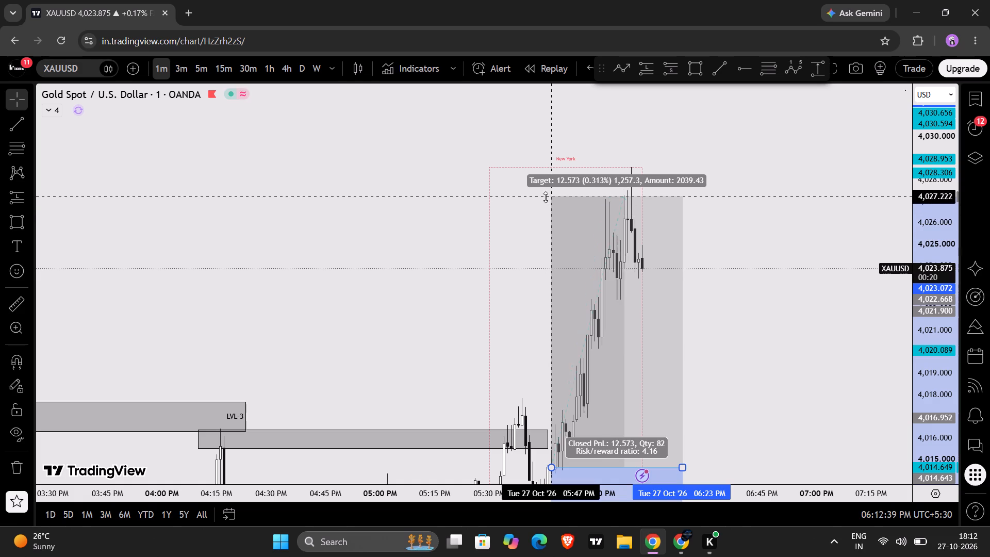
{"action": "left_click_drag", "start_coordinate": [546, 197], "coordinate": [540, 169]}
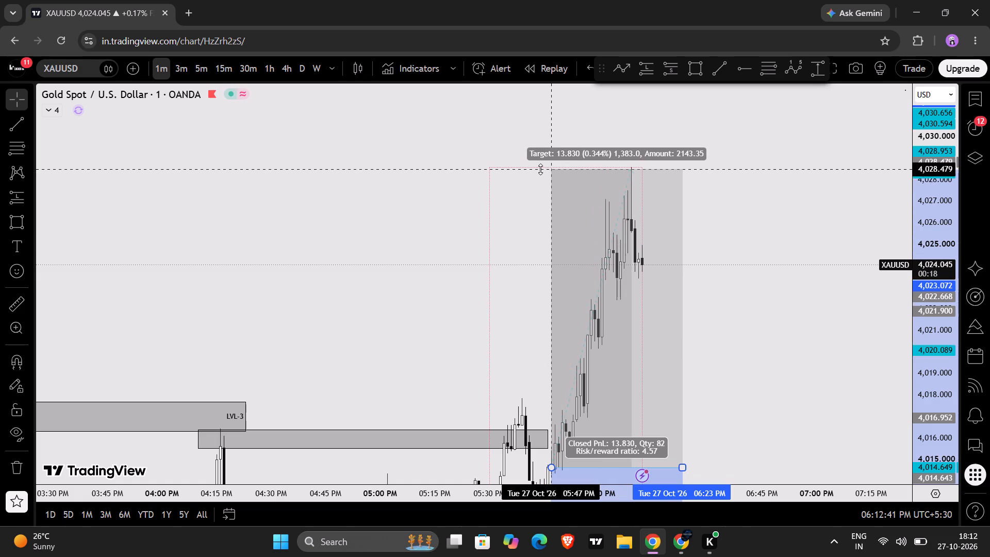
{"action": "left_click_drag", "start_coordinate": [540, 169], "coordinate": [552, 219]}
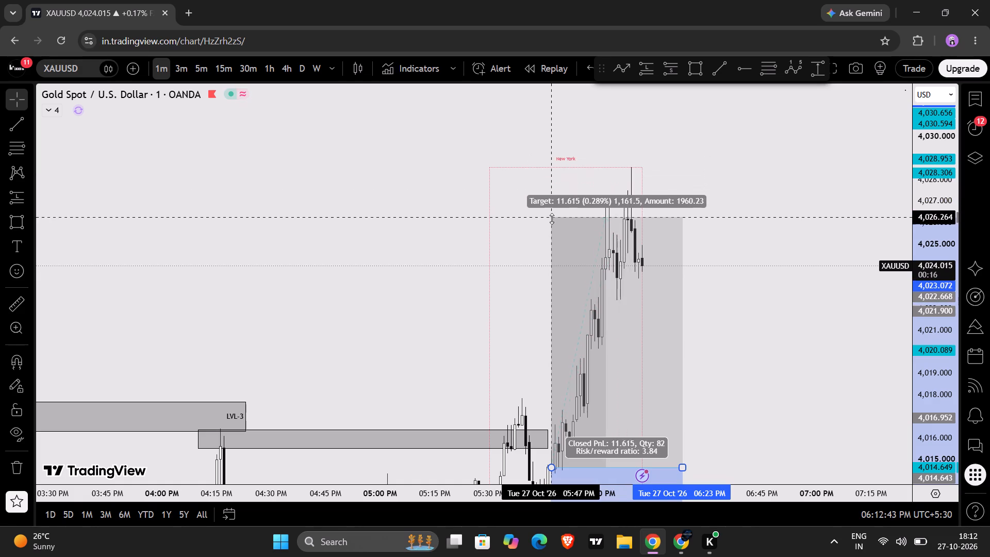
{"action": "left_click_drag", "start_coordinate": [552, 219], "coordinate": [565, 244]}
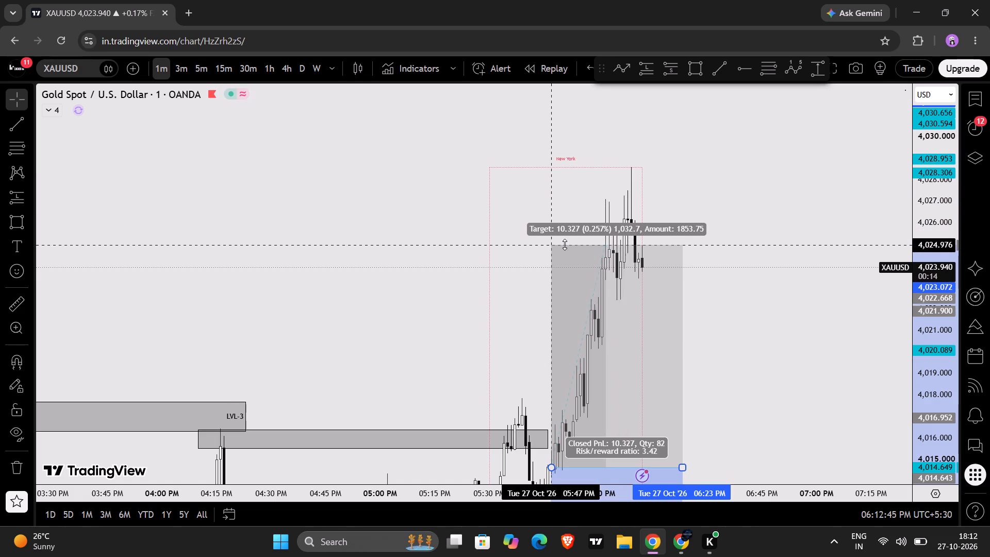
{"action": "left_click_drag", "start_coordinate": [565, 244], "coordinate": [565, 243]}
Narrow the Long position so it ends at about 06:03 PM, where price reaches the target.
{"action": "left_click_drag", "start_coordinate": [499, 247], "coordinate": [484, 135]}
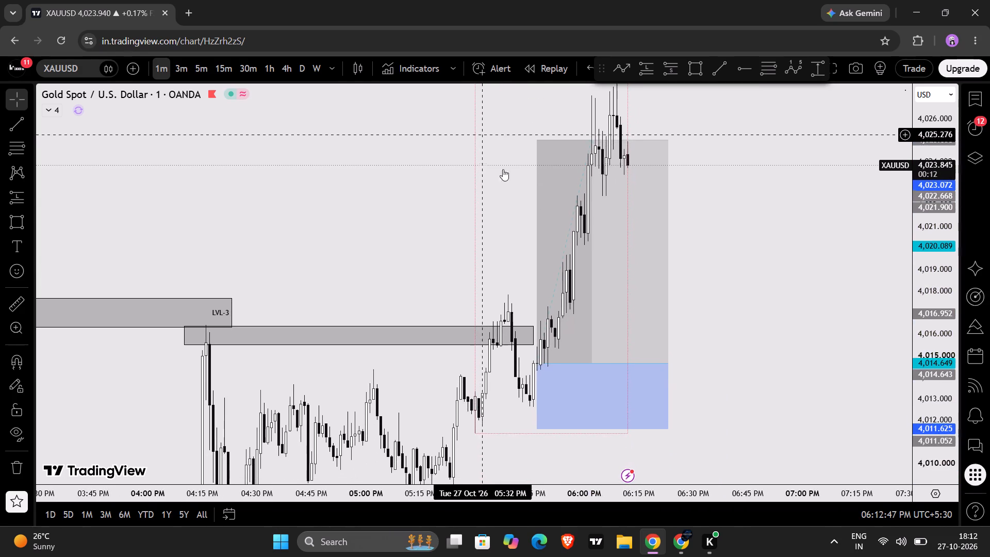
{"action": "left_click_drag", "start_coordinate": [671, 367], "coordinate": [597, 348]}
{"action": "left_click", "coordinate": [481, 233]}
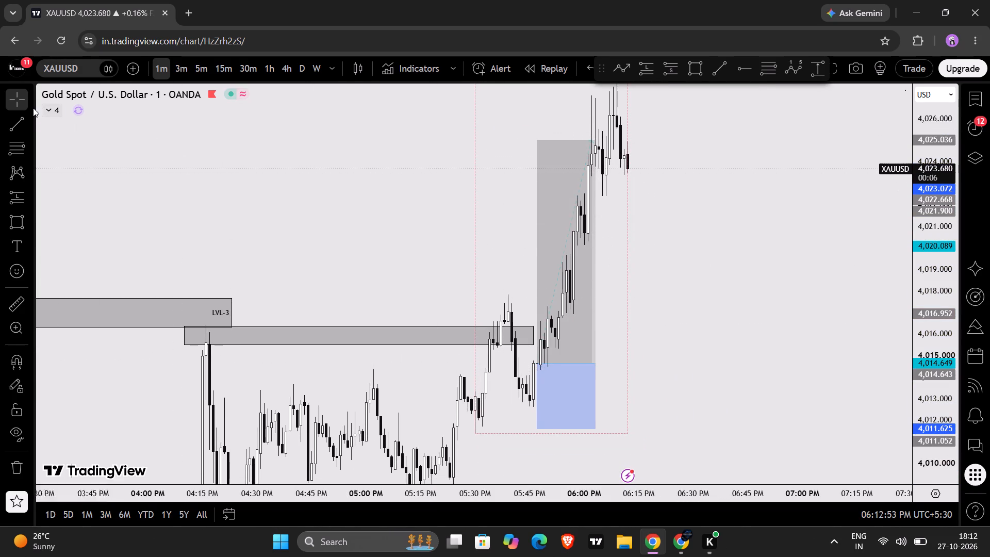
Hide the LuxAlgo - Sessions indicator from the chart and collapse the indicator legend.
{"action": "left_click", "coordinate": [46, 109]}
{"action": "left_click", "coordinate": [119, 113]}
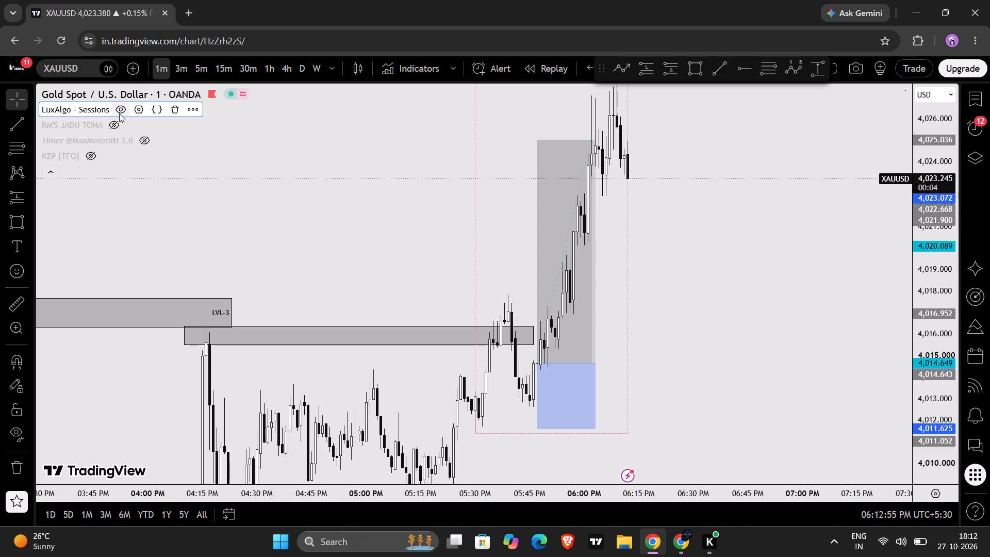
{"action": "left_click", "coordinate": [56, 172]}
Examine the finished Long position together with the LVL-3 zone, the rectangle zone below it and the surrounding candles.
{"action": "scroll", "coordinate": [220, 194], "scroll_direction": "up", "scroll_amount": 1}
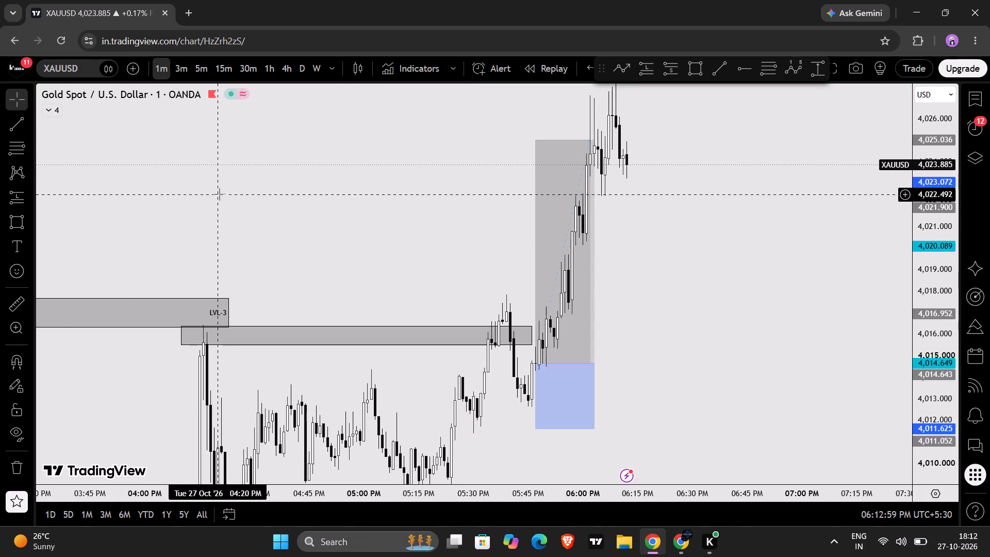
{"action": "scroll", "coordinate": [220, 194], "scroll_direction": "up", "scroll_amount": 2}
{"action": "scroll", "coordinate": [220, 194], "scroll_direction": "down", "scroll_amount": 1}
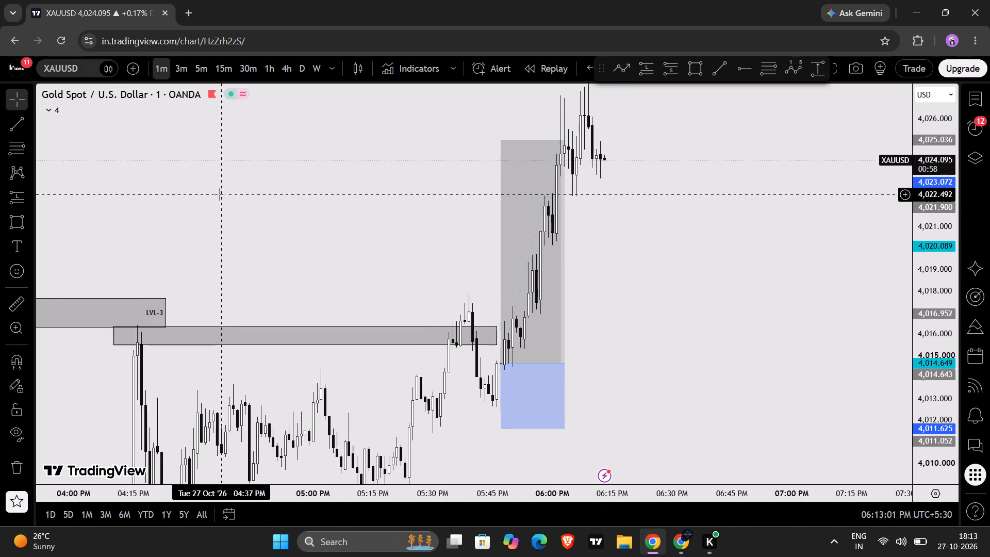
{"action": "scroll", "coordinate": [220, 194], "scroll_direction": "down", "scroll_amount": 1}
{"action": "left_click_drag", "start_coordinate": [220, 194], "coordinate": [366, 207]}
{"action": "scroll", "coordinate": [366, 207], "scroll_direction": "up", "scroll_amount": 1}
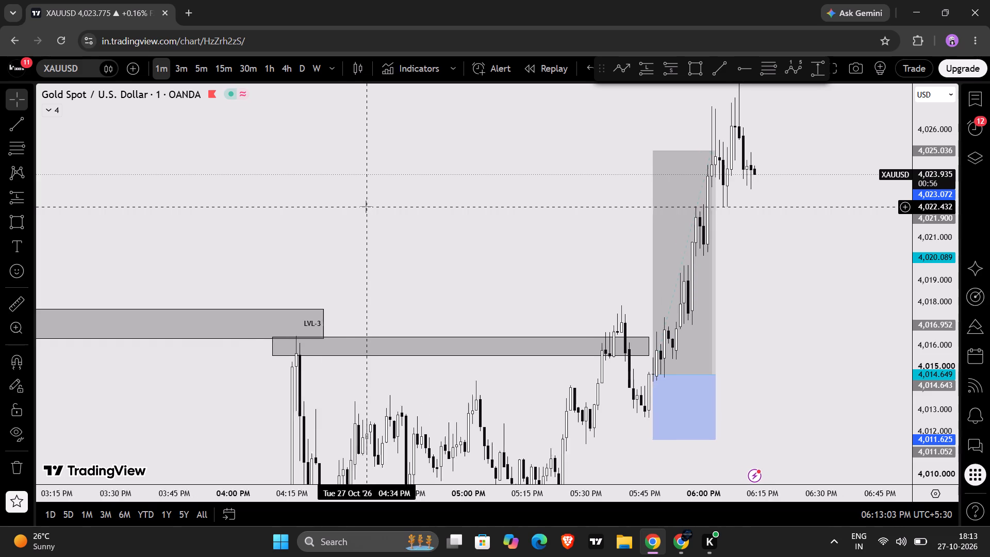
{"action": "scroll", "coordinate": [366, 207], "scroll_direction": "up", "scroll_amount": 1}
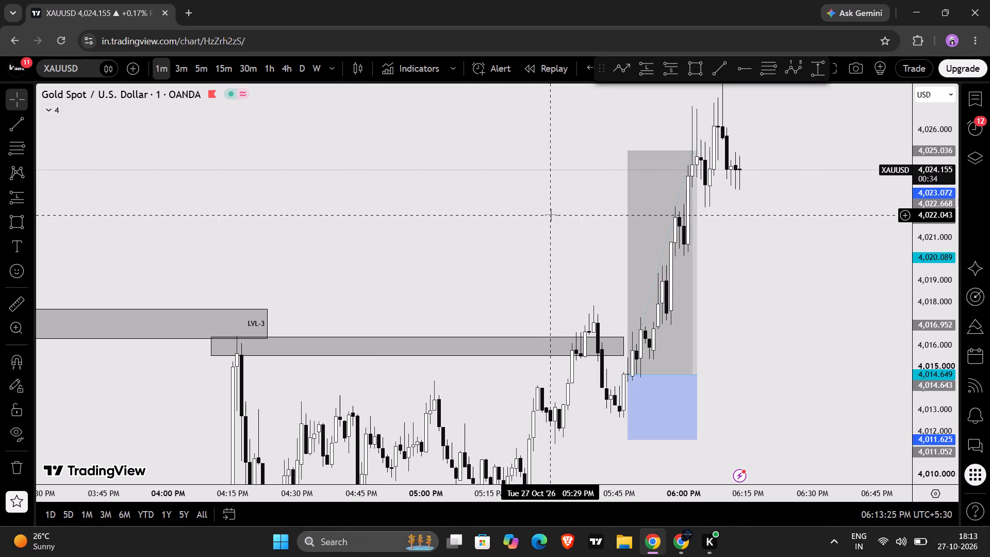
{"action": "scroll", "coordinate": [551, 215], "scroll_direction": "up", "scroll_amount": 3}
{"action": "scroll", "coordinate": [551, 215], "scroll_direction": "down", "scroll_amount": 1}
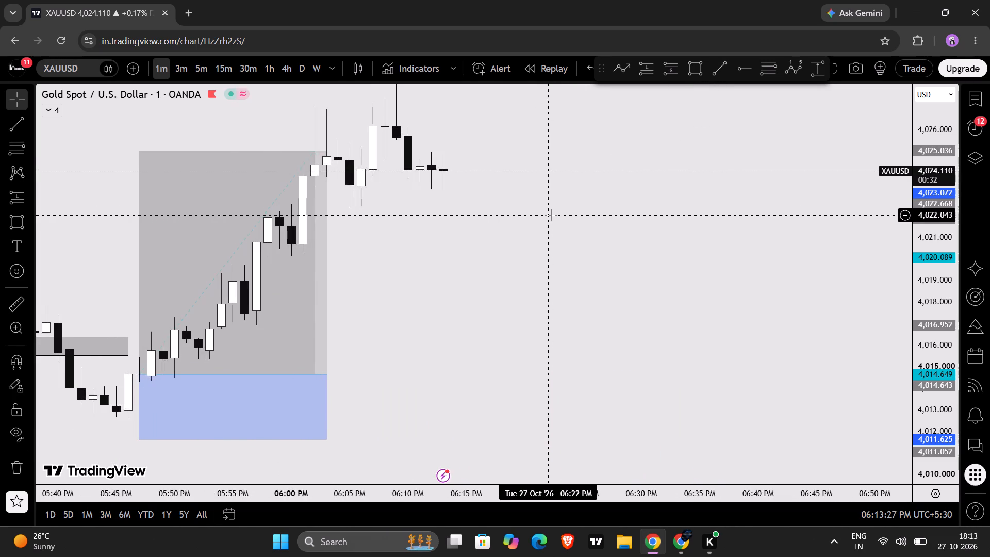
{"action": "scroll", "coordinate": [551, 215], "scroll_direction": "down", "scroll_amount": 5}
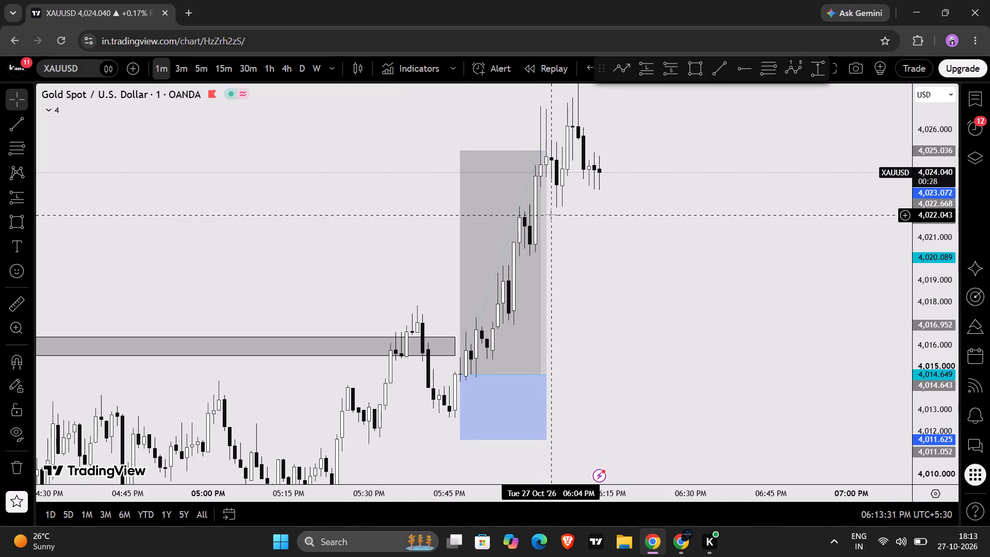
{"action": "scroll", "coordinate": [551, 215], "scroll_direction": "up", "scroll_amount": 6}
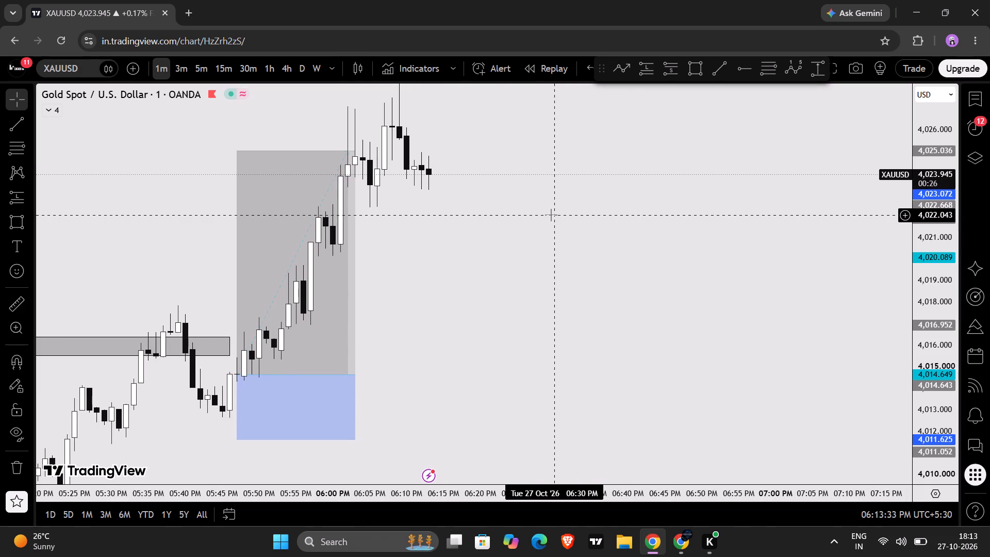
{"action": "left_click_drag", "start_coordinate": [164, 295], "coordinate": [460, 354]}
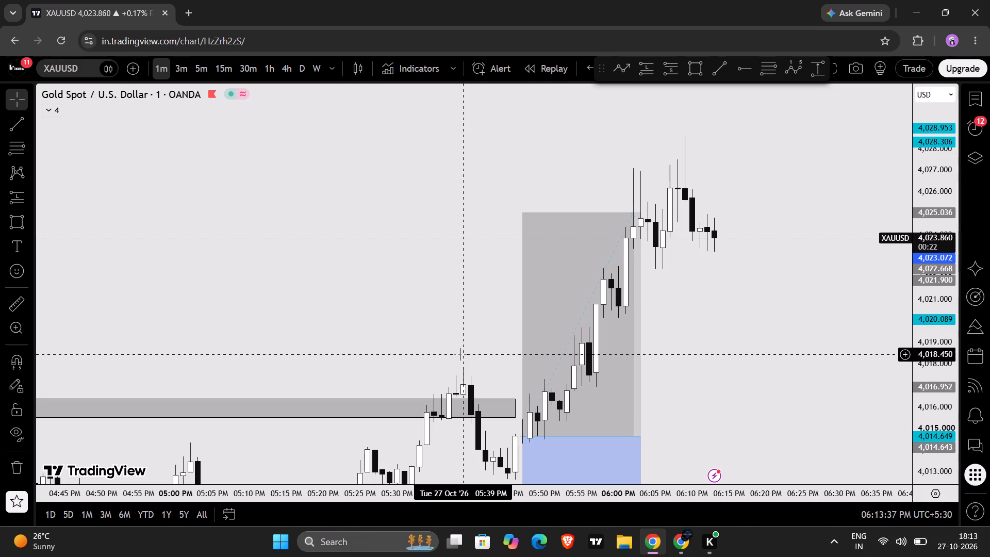
{"action": "scroll", "coordinate": [460, 354], "scroll_direction": "down", "scroll_amount": 5}
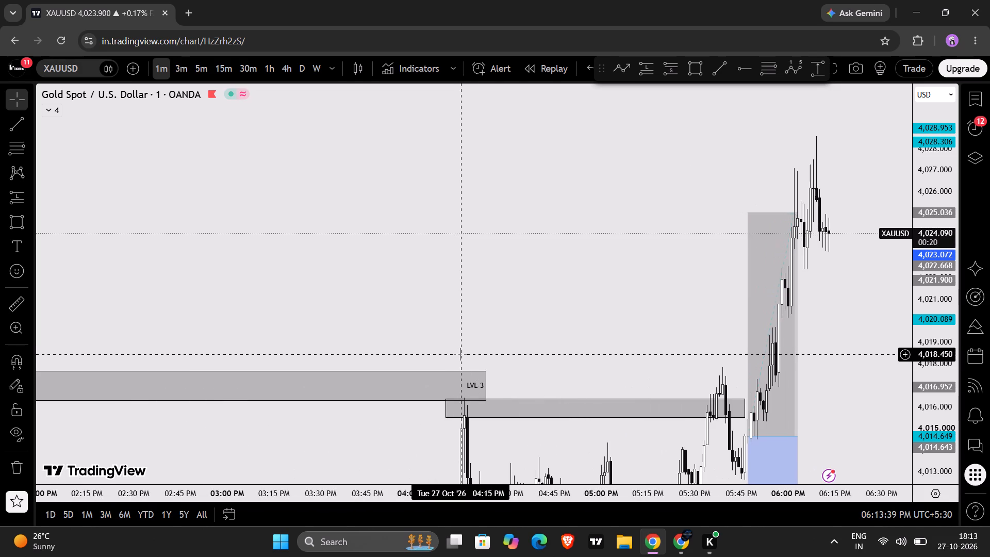
{"action": "left_click_drag", "start_coordinate": [460, 354], "coordinate": [434, 306]}
{"action": "scroll", "coordinate": [434, 306], "scroll_direction": "up", "scroll_amount": 4}
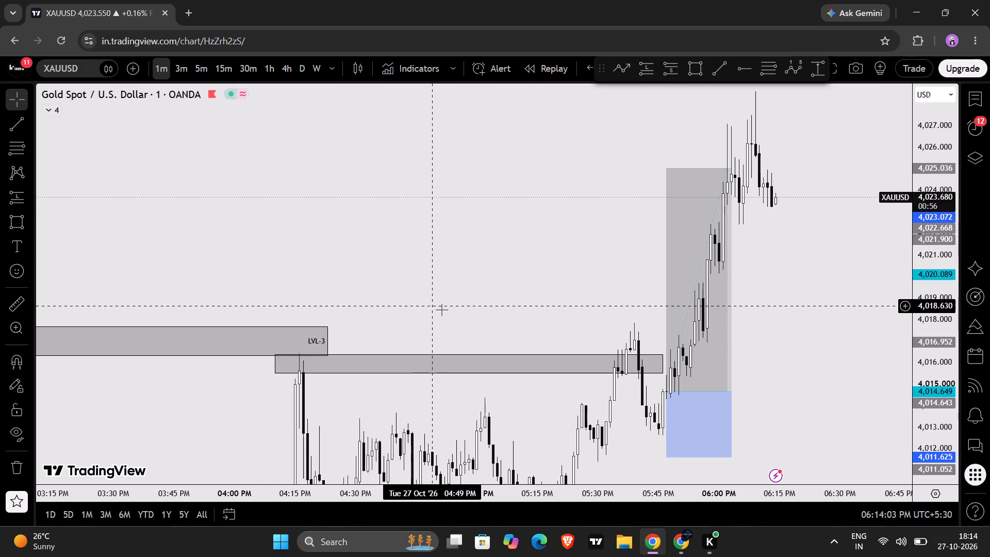
{"action": "scroll", "coordinate": [823, 280], "scroll_direction": "up", "scroll_amount": 2}
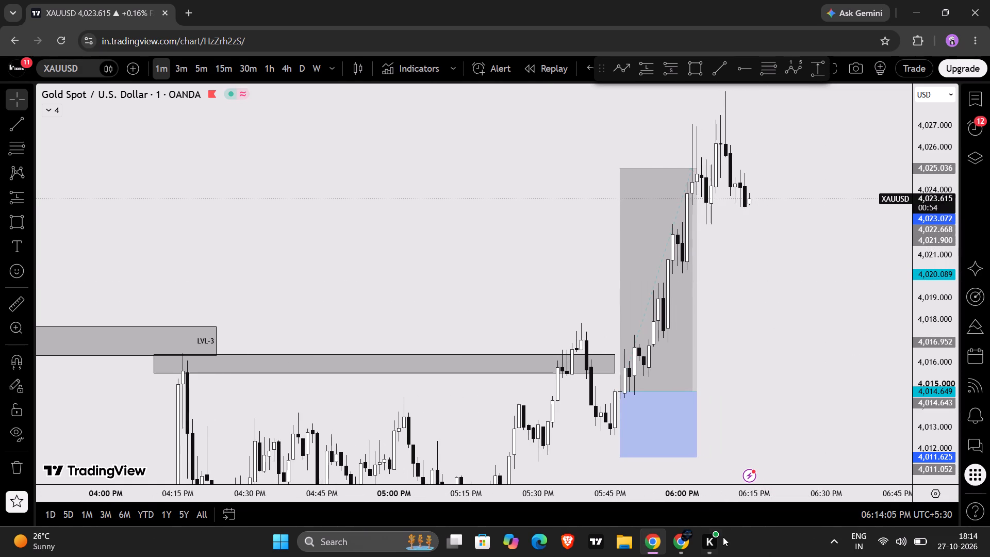
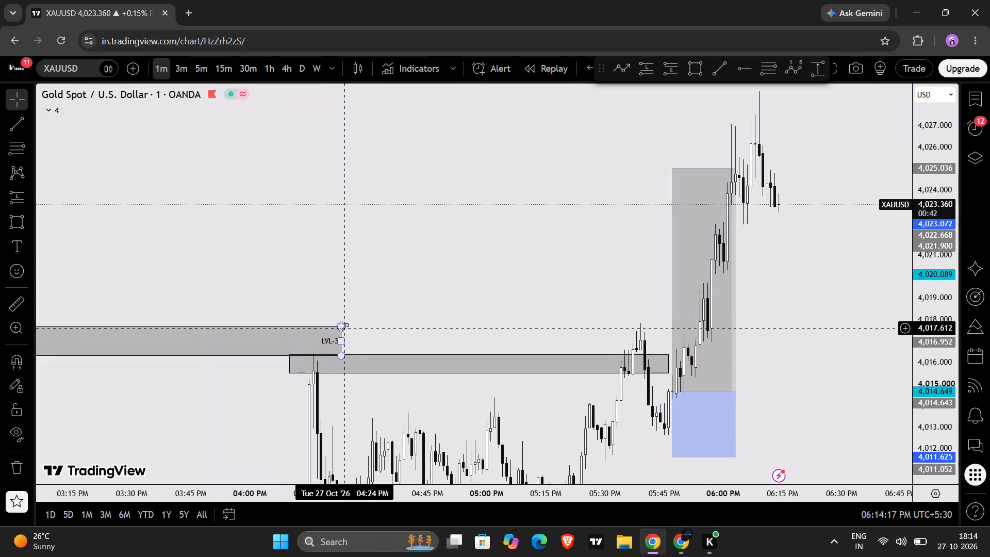
Adjust the LVL-3 zone so its upper edge sits at about 4,017.612 and its lower edge at about 4,016.205.
{"action": "left_click", "coordinate": [344, 327]}
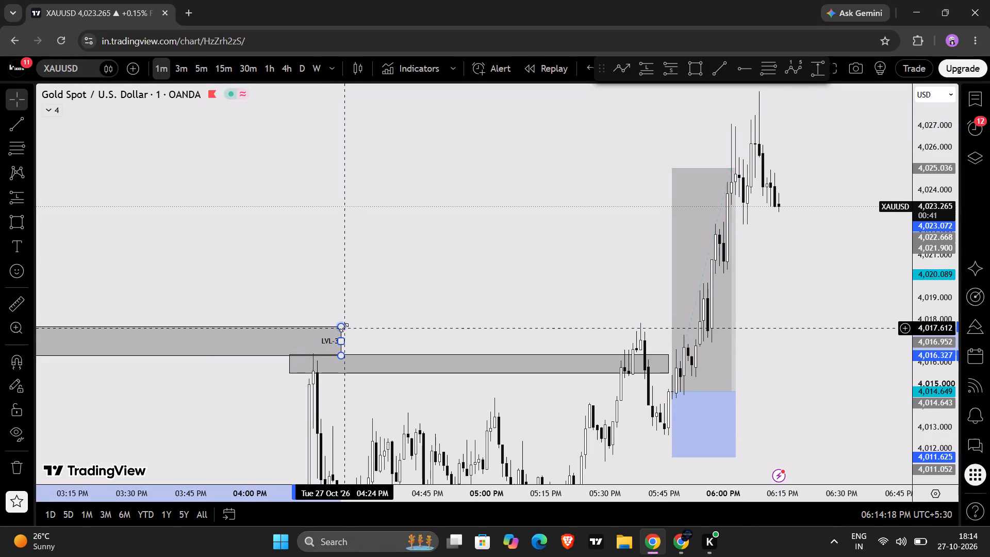
{"action": "left_click", "coordinate": [394, 297]}
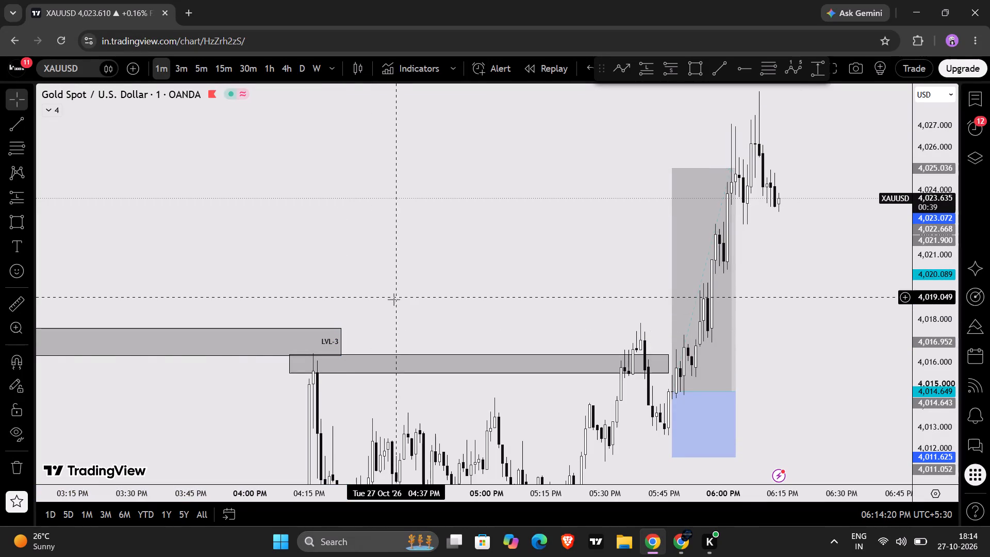
{"action": "left_click", "coordinate": [342, 358]}
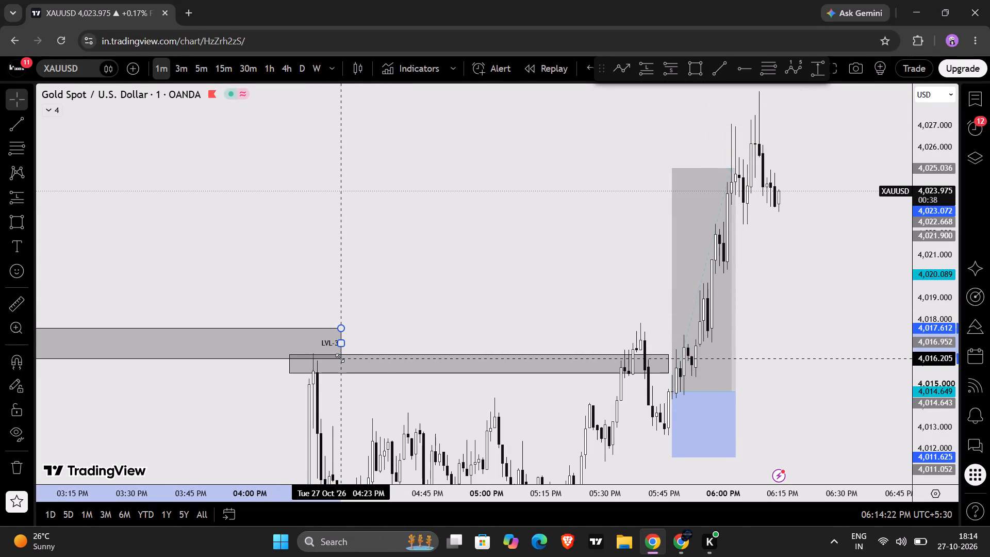
{"action": "left_click", "coordinate": [382, 330]}
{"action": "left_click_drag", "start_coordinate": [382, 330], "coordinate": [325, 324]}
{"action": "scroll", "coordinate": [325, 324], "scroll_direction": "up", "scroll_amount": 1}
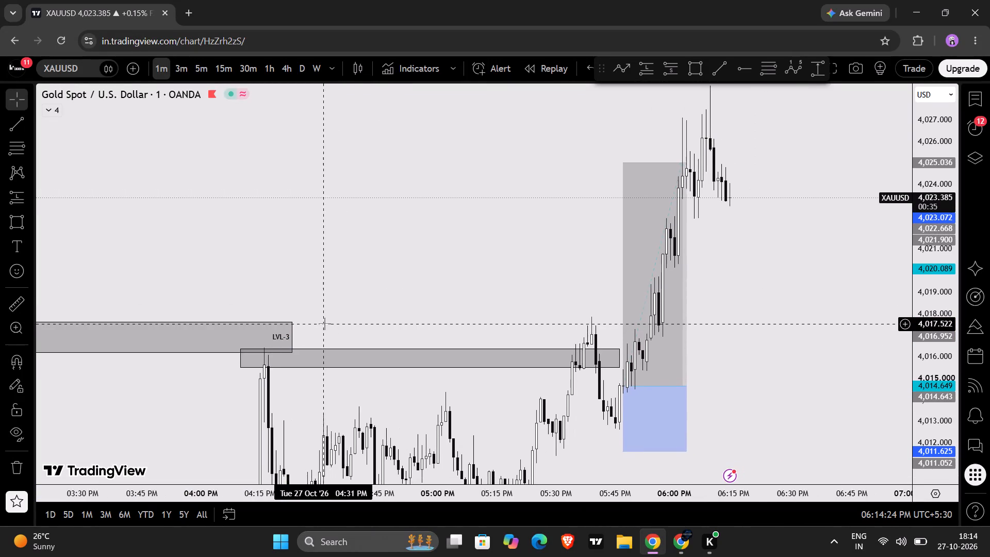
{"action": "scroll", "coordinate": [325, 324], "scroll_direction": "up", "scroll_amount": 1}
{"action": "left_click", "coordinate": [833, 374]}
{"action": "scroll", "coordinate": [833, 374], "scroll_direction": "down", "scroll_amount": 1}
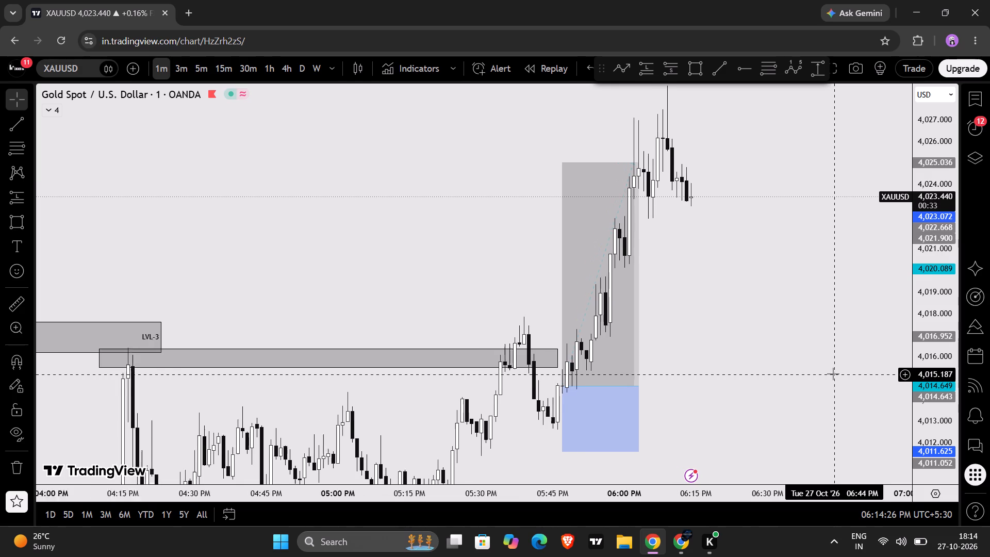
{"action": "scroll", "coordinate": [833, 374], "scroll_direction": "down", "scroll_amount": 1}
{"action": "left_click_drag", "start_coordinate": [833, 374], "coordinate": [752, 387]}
Switch to the other Chrome window and open the Capital.com NAS100 symbol from the watchlist as a full chart.
{"action": "left_click", "coordinate": [681, 538]}
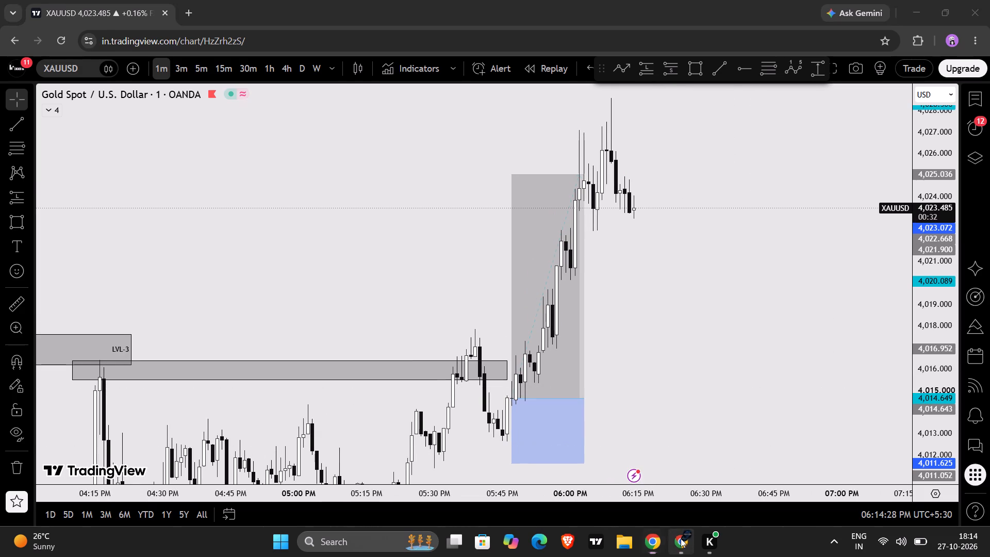
{"action": "left_click_drag", "start_coordinate": [681, 538], "coordinate": [913, 135]}
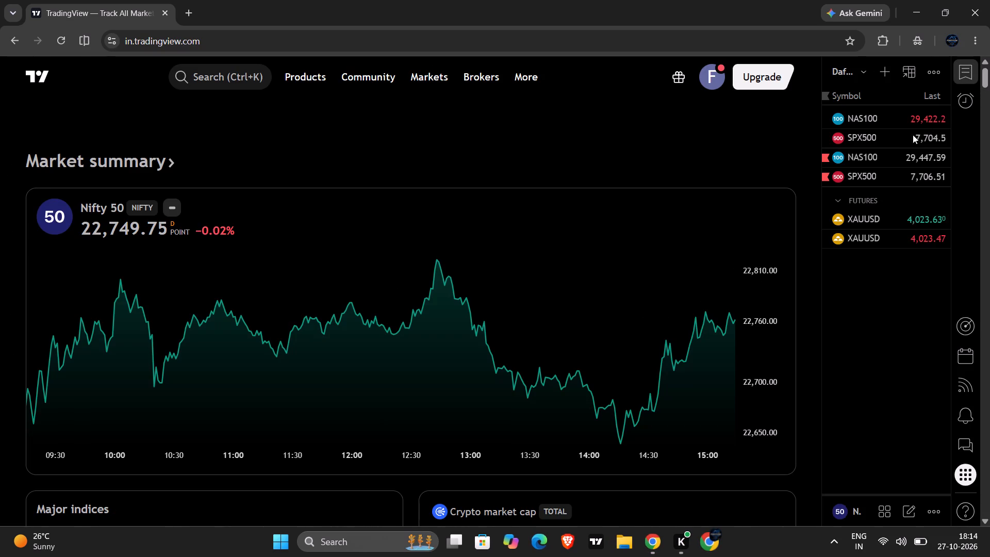
{"action": "left_click_drag", "start_coordinate": [913, 135], "coordinate": [884, 121]}
{"action": "left_click", "coordinate": [884, 121]}
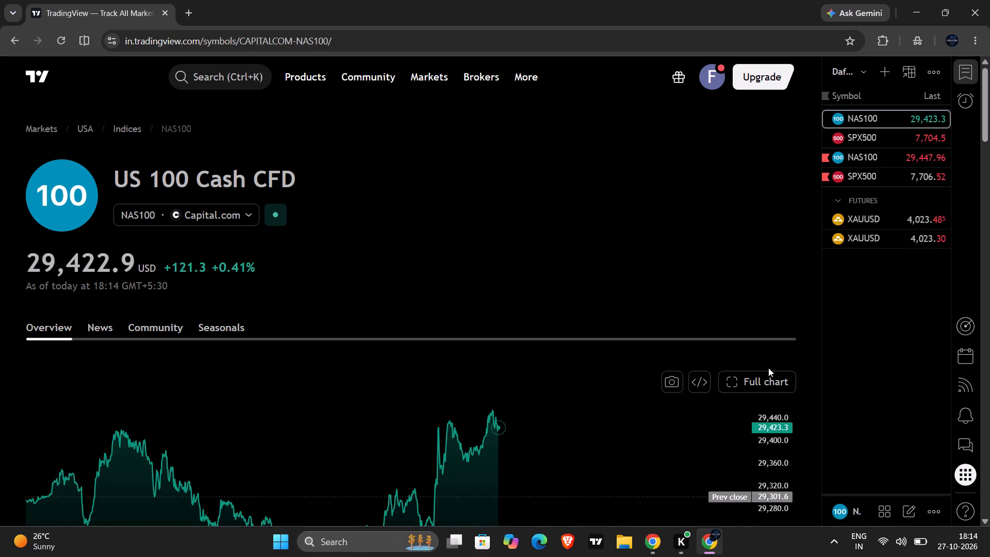
{"action": "left_click", "coordinate": [766, 373]}
{"action": "left_click_drag", "start_coordinate": [706, 544], "coordinate": [671, 545]}
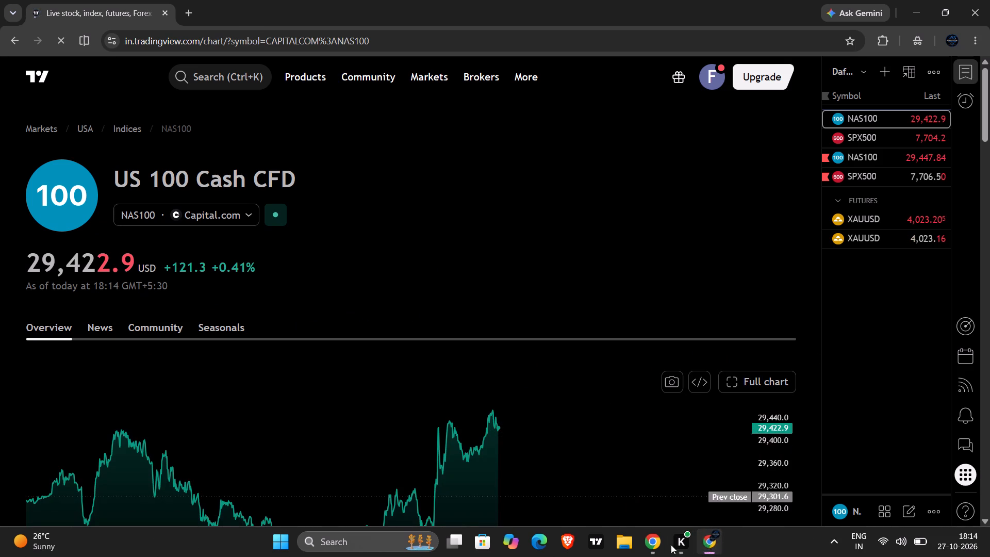
{"action": "left_click_drag", "start_coordinate": [671, 545], "coordinate": [677, 543]}
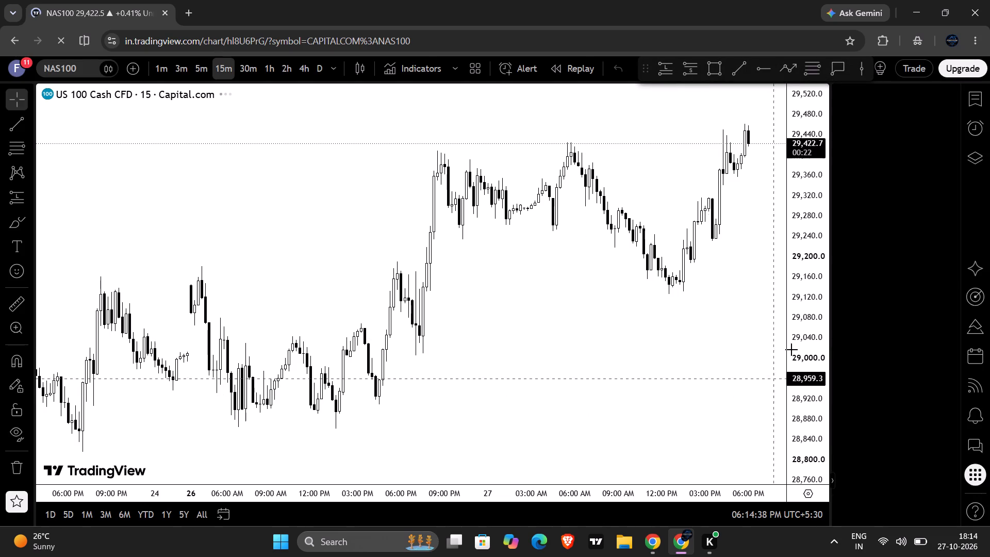
Close the watchlist beside the NAS100 chart and look over the recent 15-minute price action.
{"action": "left_click", "coordinate": [977, 102]}
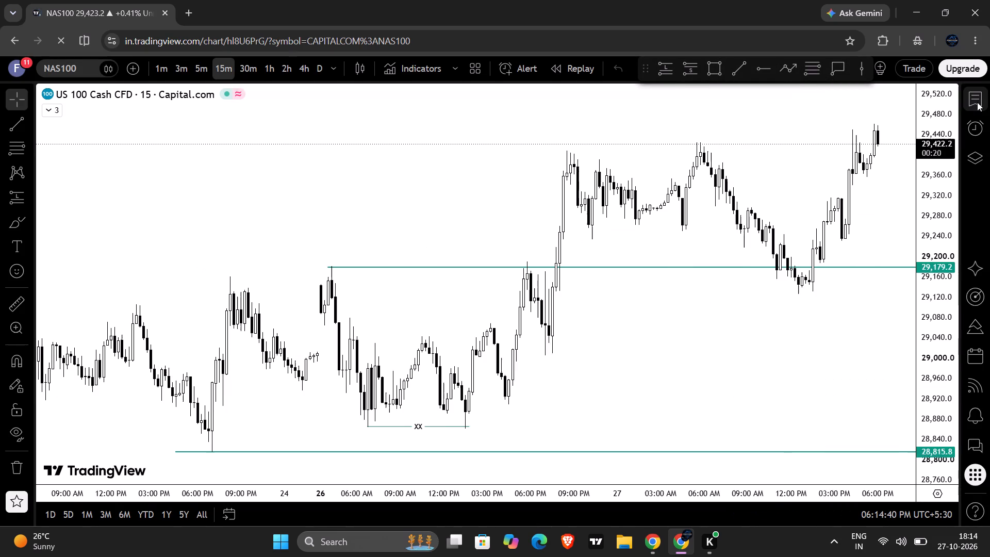
{"action": "left_click", "coordinate": [692, 343]}
{"action": "left_click_drag", "start_coordinate": [692, 343], "coordinate": [623, 374]}
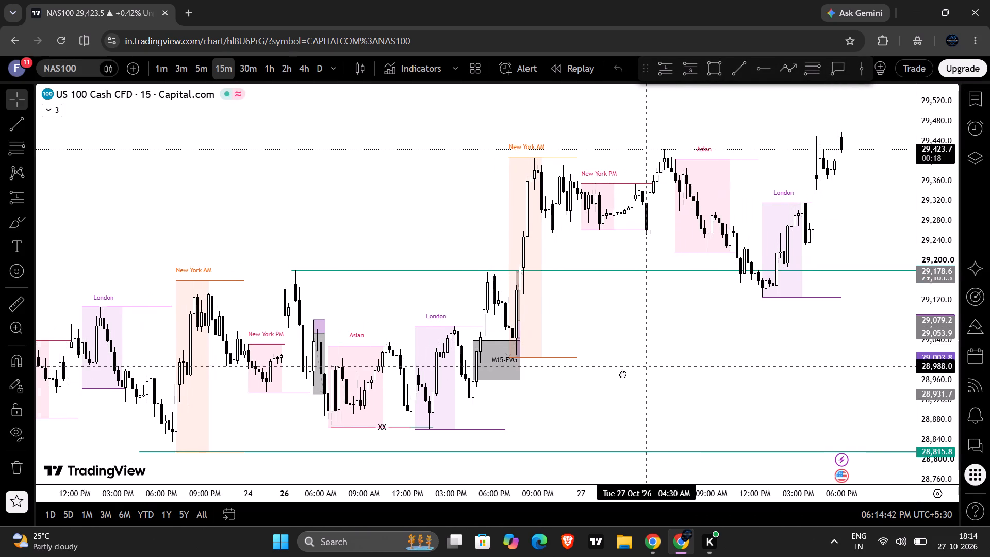
{"action": "left_click_drag", "start_coordinate": [623, 374], "coordinate": [621, 374]}
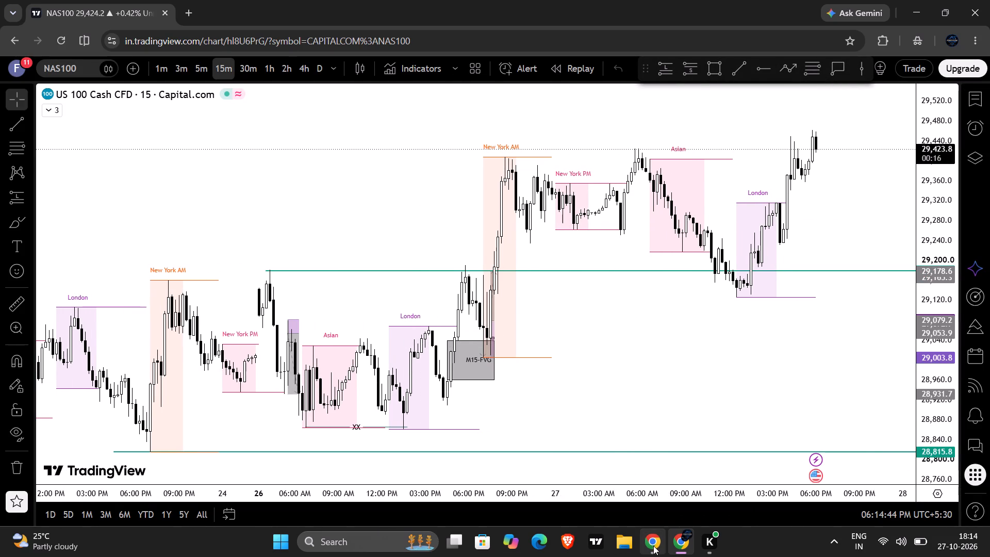
Open the takeprofit.com trading platform from the favorites in a new browser tab.
{"action": "left_click", "coordinate": [188, 1]}
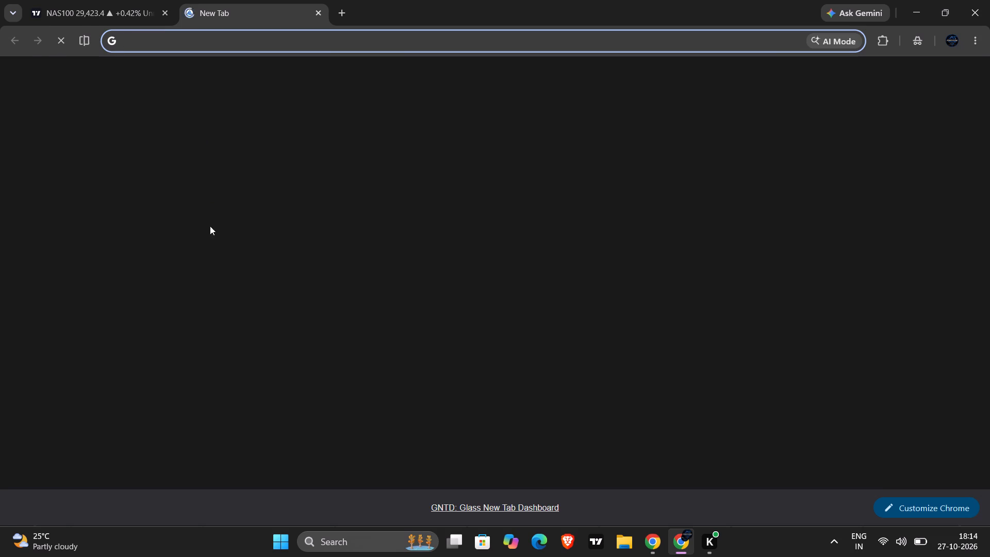
{"action": "left_click", "coordinate": [133, 249]}
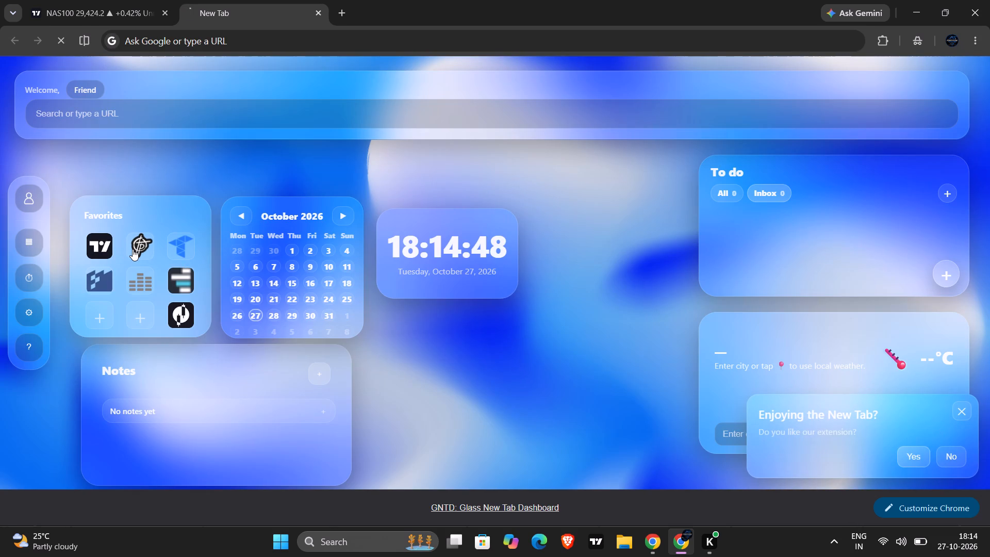
Return to the XAUUSD chart window and change the chart's timeframe to 15 minutes.
{"action": "left_click", "coordinate": [647, 552]}
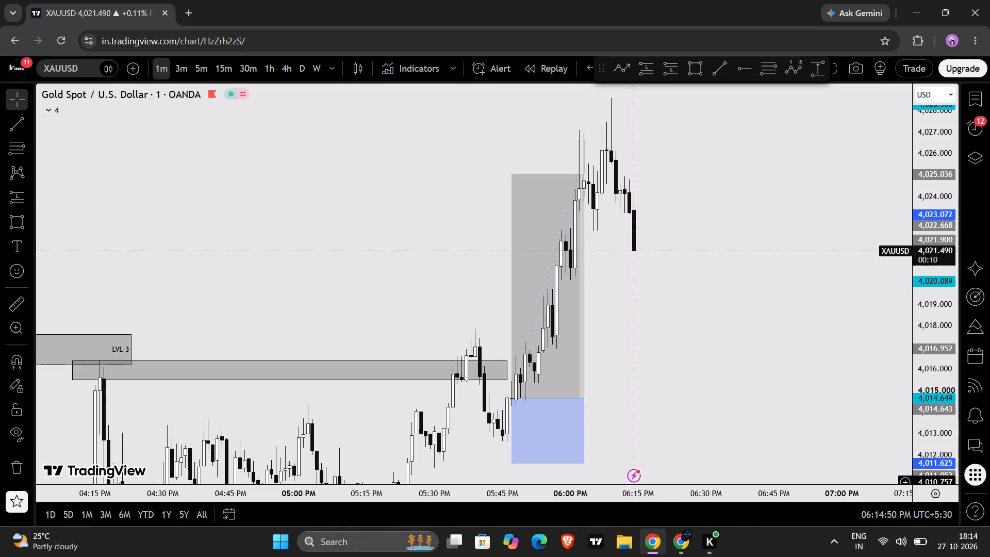
{"action": "scroll", "coordinate": [618, 421], "scroll_direction": "down", "scroll_amount": 1}
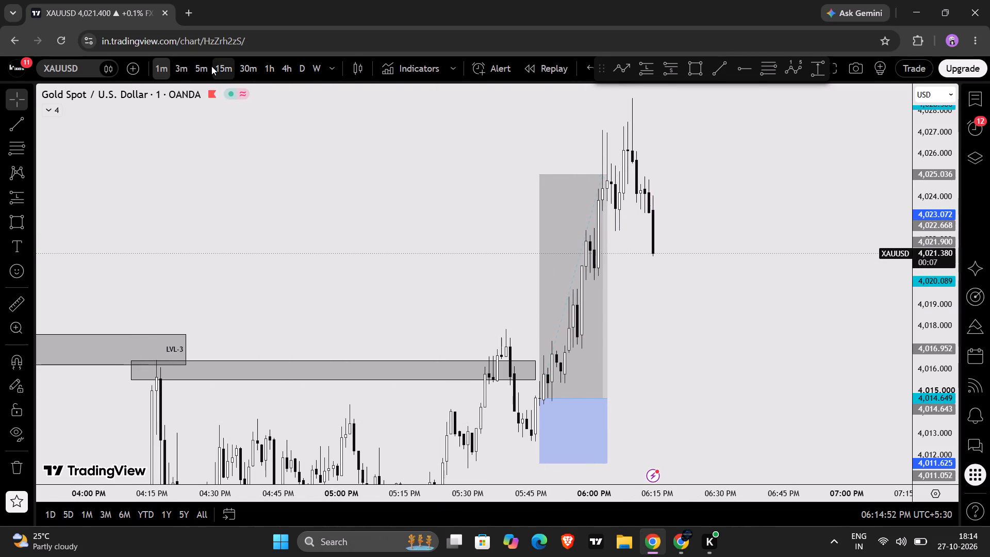
{"action": "left_click", "coordinate": [211, 66]}
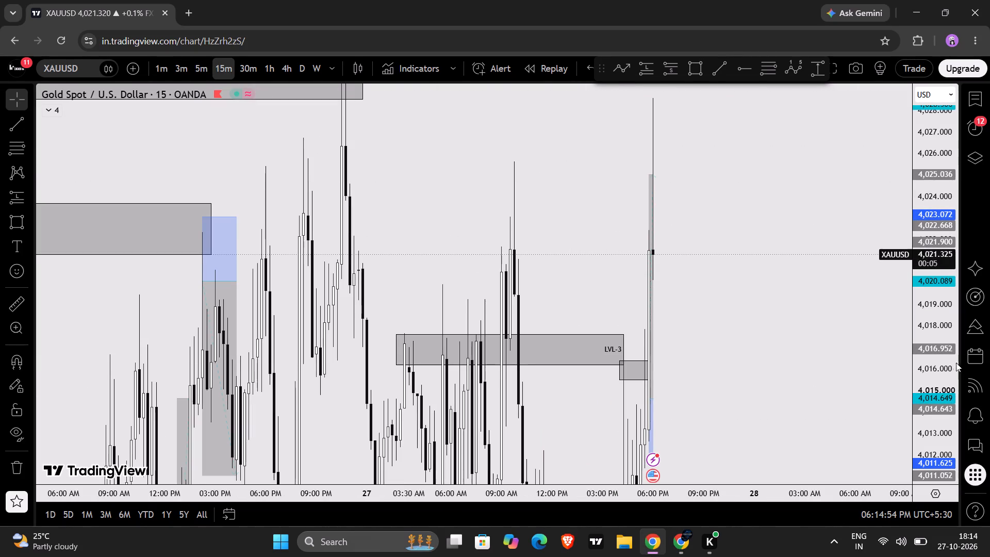
Examine the 15-minute XAUUSD structure around the LVL-3, M15-QML, M15-TJL2 and H1-4TH-LVL zones.
{"action": "scroll", "coordinate": [954, 366], "scroll_direction": "down", "scroll_amount": 7}
{"action": "scroll", "coordinate": [866, 350], "scroll_direction": "down", "scroll_amount": 3}
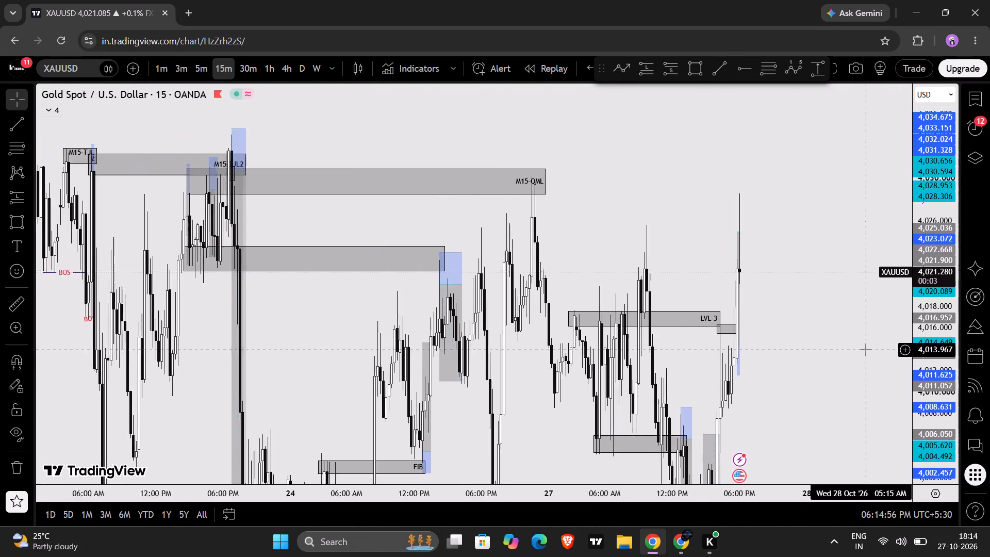
{"action": "scroll", "coordinate": [866, 350], "scroll_direction": "down", "scroll_amount": 1}
{"action": "scroll", "coordinate": [807, 202], "scroll_direction": "up", "scroll_amount": 3}
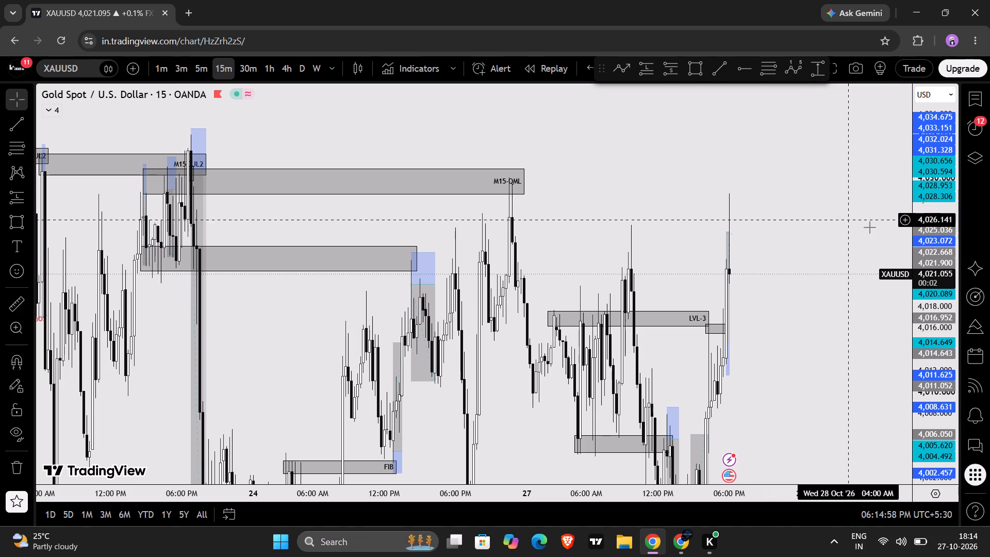
{"action": "scroll", "coordinate": [930, 282], "scroll_direction": "down", "scroll_amount": 6}
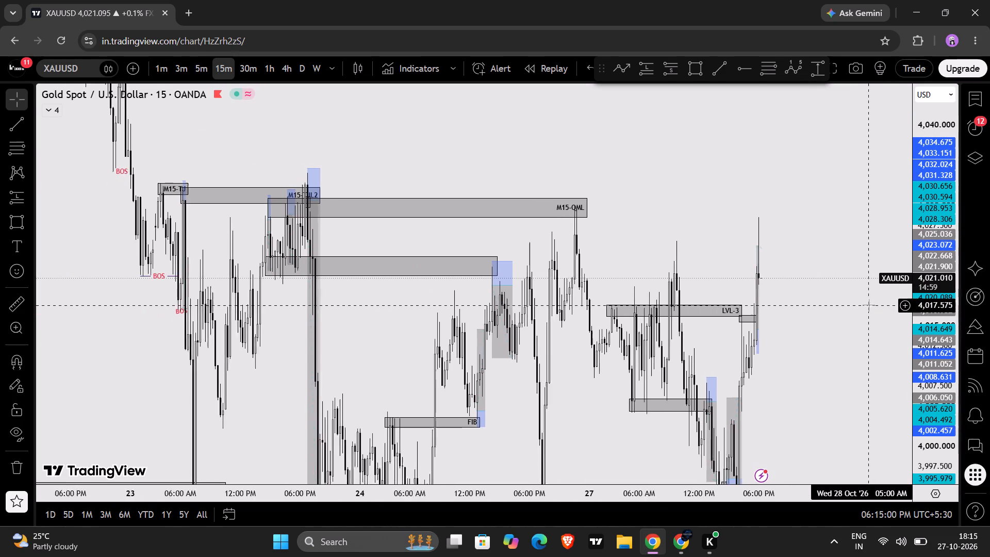
{"action": "scroll", "coordinate": [936, 305], "scroll_direction": "down", "scroll_amount": 8}
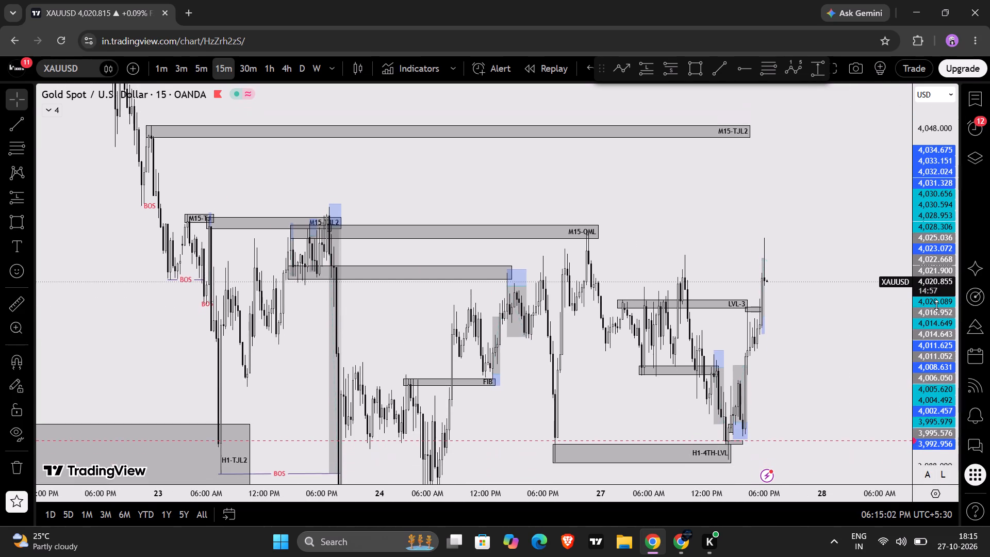
{"action": "scroll", "coordinate": [936, 305], "scroll_direction": "up", "scroll_amount": 5}
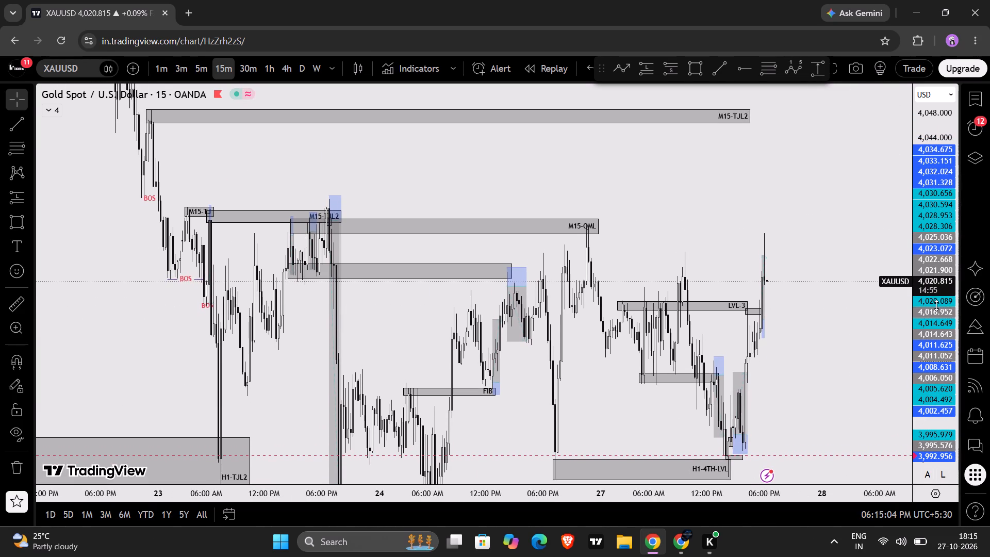
{"action": "scroll", "coordinate": [896, 287], "scroll_direction": "up", "scroll_amount": 2}
{"action": "scroll", "coordinate": [896, 287], "scroll_direction": "down", "scroll_amount": 1}
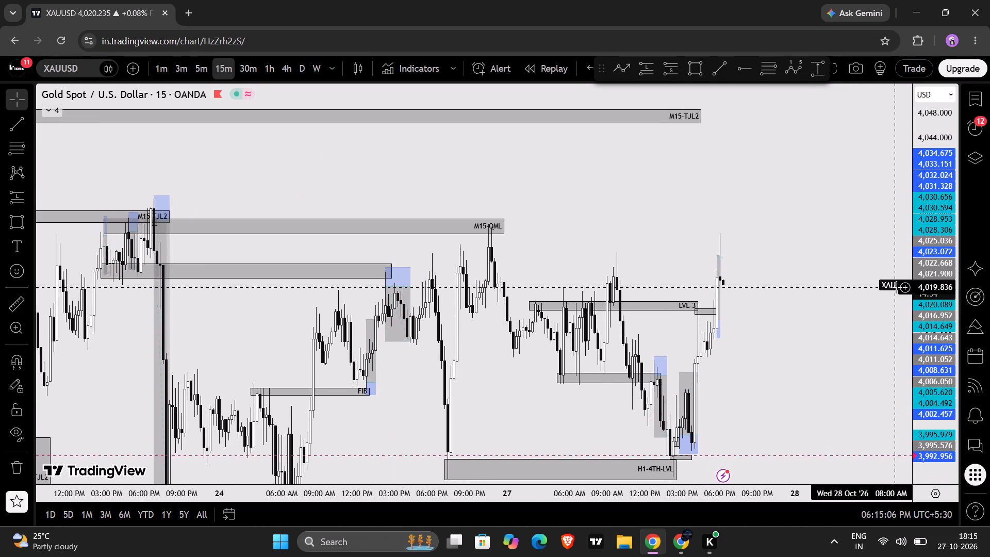
{"action": "scroll", "coordinate": [896, 287], "scroll_direction": "down", "scroll_amount": 1}
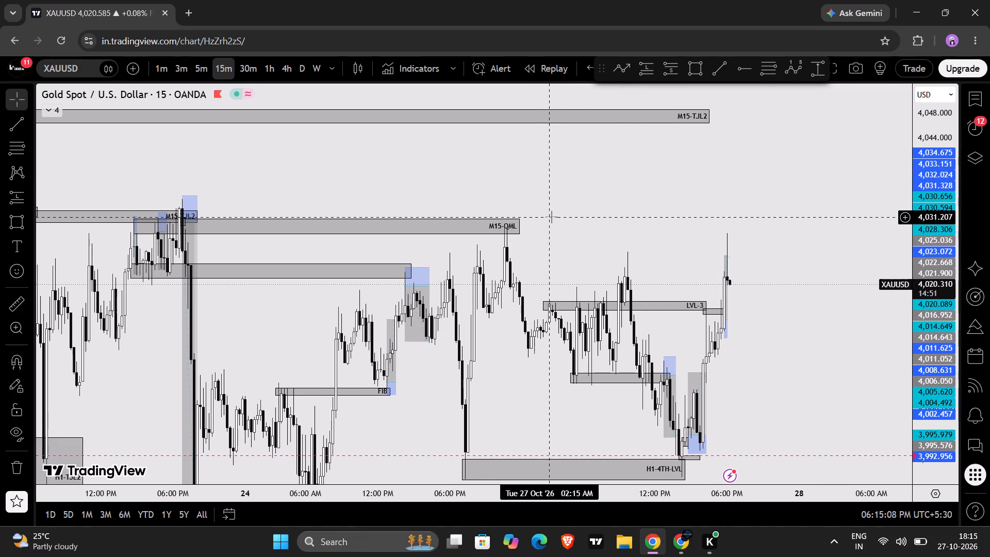
Check the TakeProfit platform page in the other Chrome window, and return to the XAUUSD chart.
{"action": "left_click", "coordinate": [677, 549]}
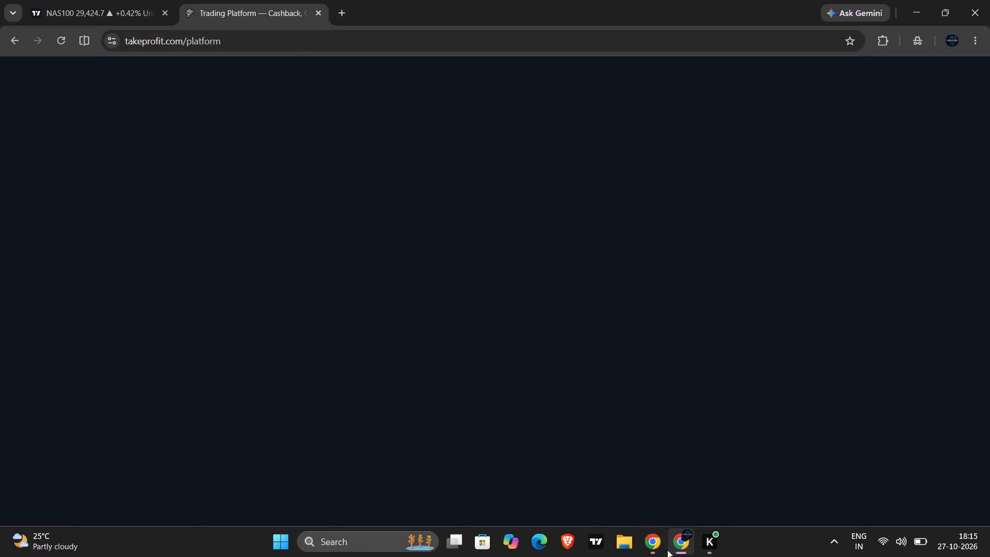
{"action": "left_click", "coordinate": [658, 554]}
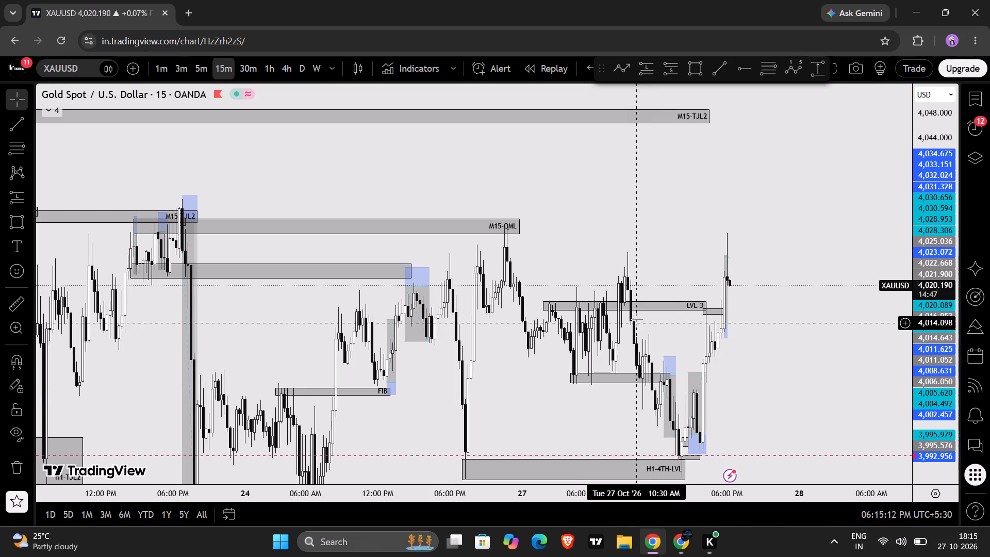
Measure the price range of the H1-4TH-LVL zone from its upper edge to its lower edge.
{"action": "scroll", "coordinate": [637, 319], "scroll_direction": "up", "scroll_amount": 3}
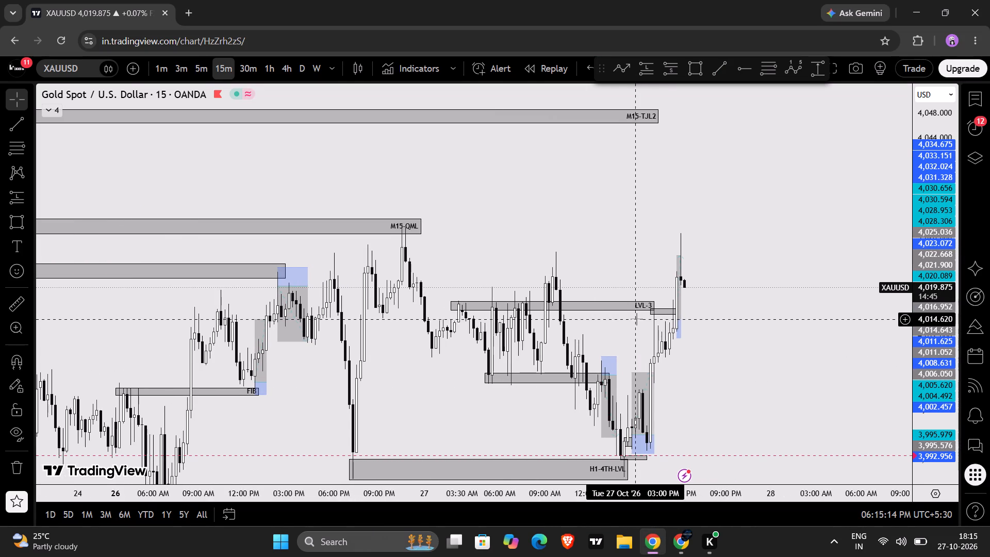
{"action": "scroll", "coordinate": [529, 279], "scroll_direction": "down", "scroll_amount": 1}
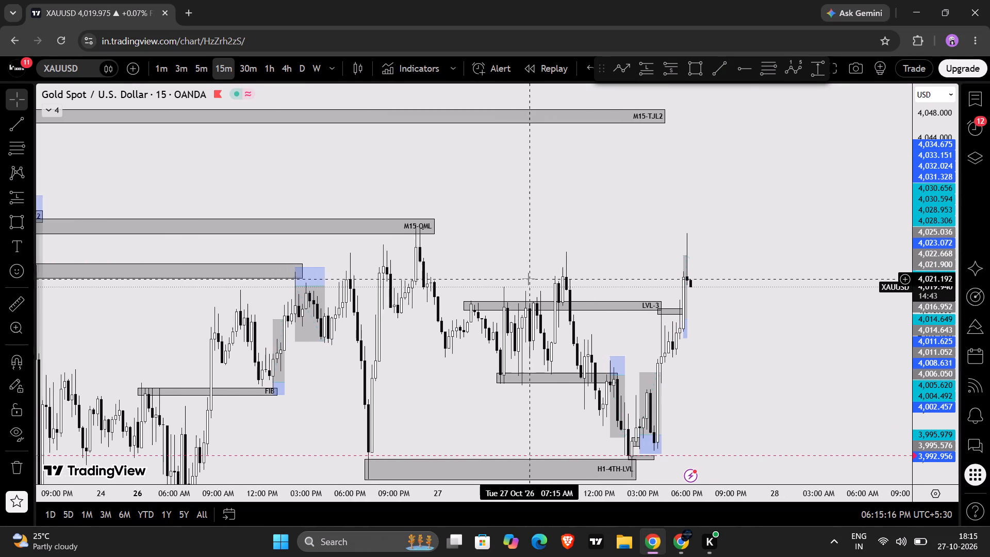
{"action": "left_click_drag", "start_coordinate": [751, 421], "coordinate": [726, 358]}
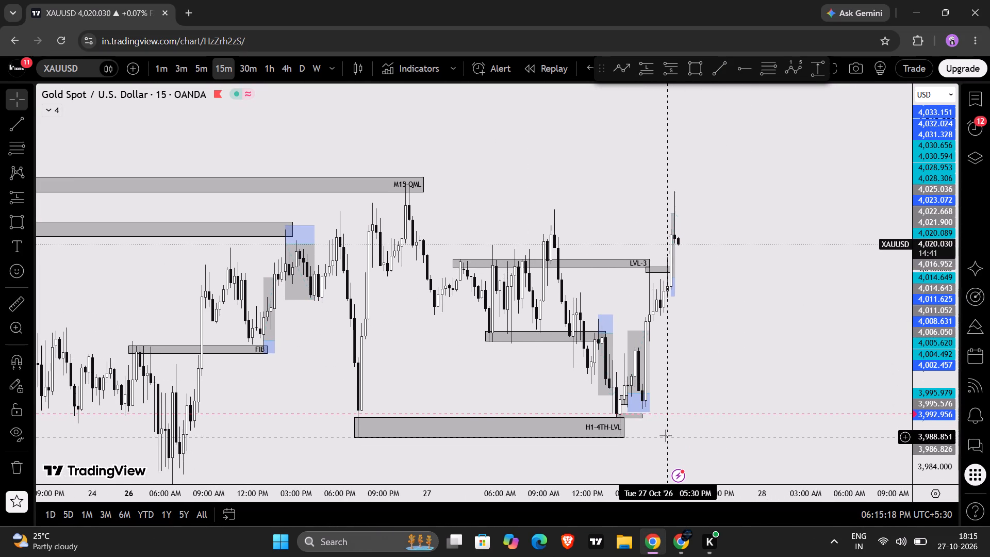
{"action": "left_click", "coordinate": [689, 414]}
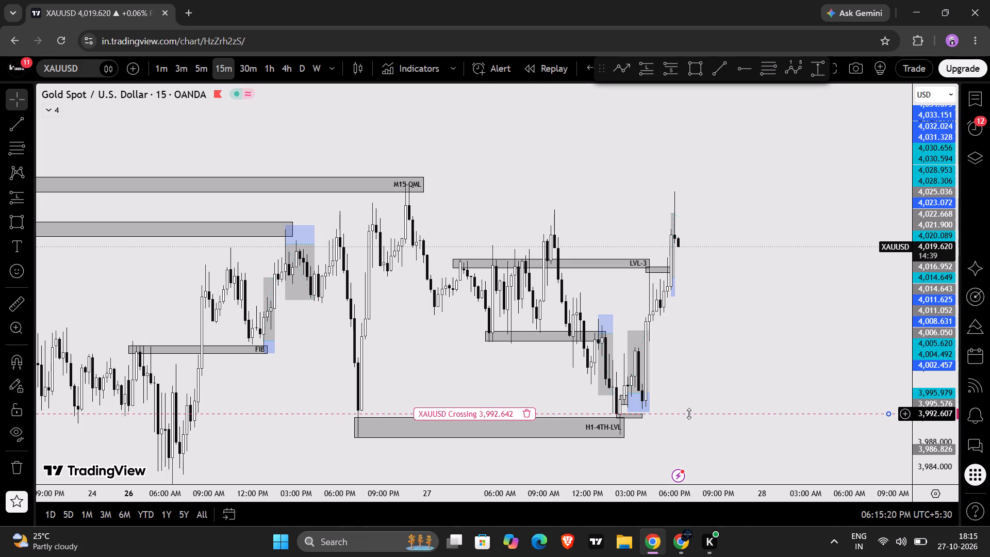
{"action": "left_click", "coordinate": [685, 393]}
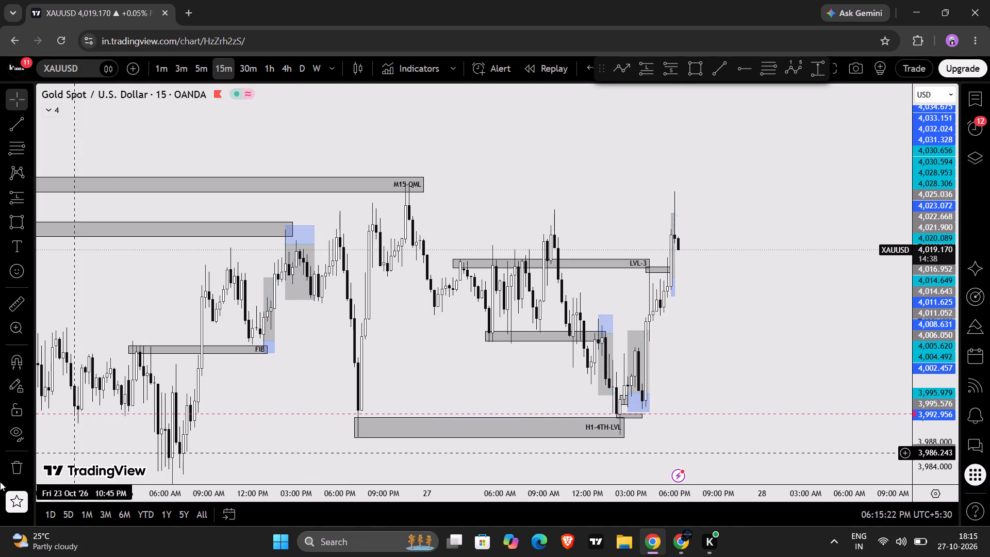
{"action": "left_click", "coordinate": [18, 313]}
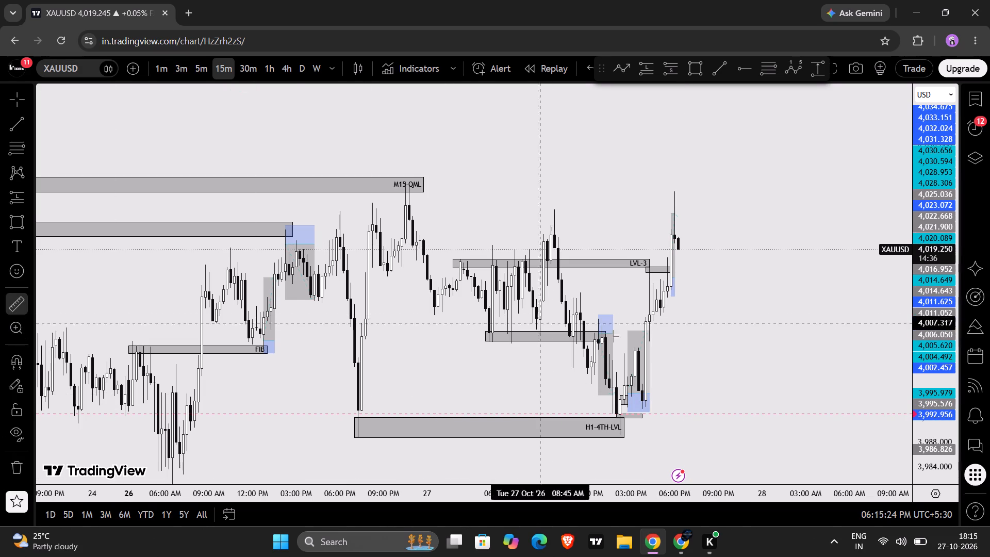
{"action": "left_click", "coordinate": [712, 418]}
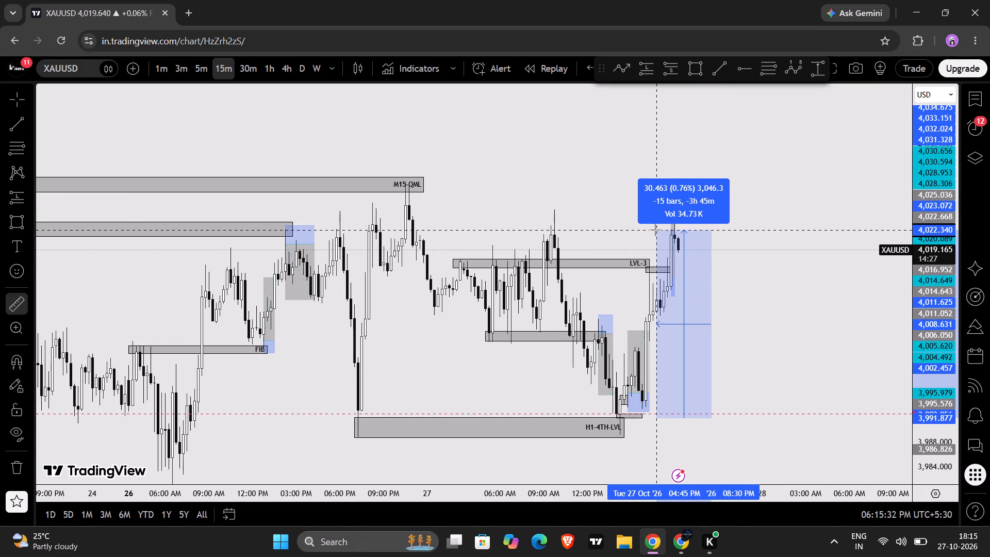
{"action": "left_click", "coordinate": [541, 436]}
{"action": "left_click", "coordinate": [721, 346]}
{"action": "scroll", "coordinate": [721, 346], "scroll_direction": "down", "scroll_amount": 1}
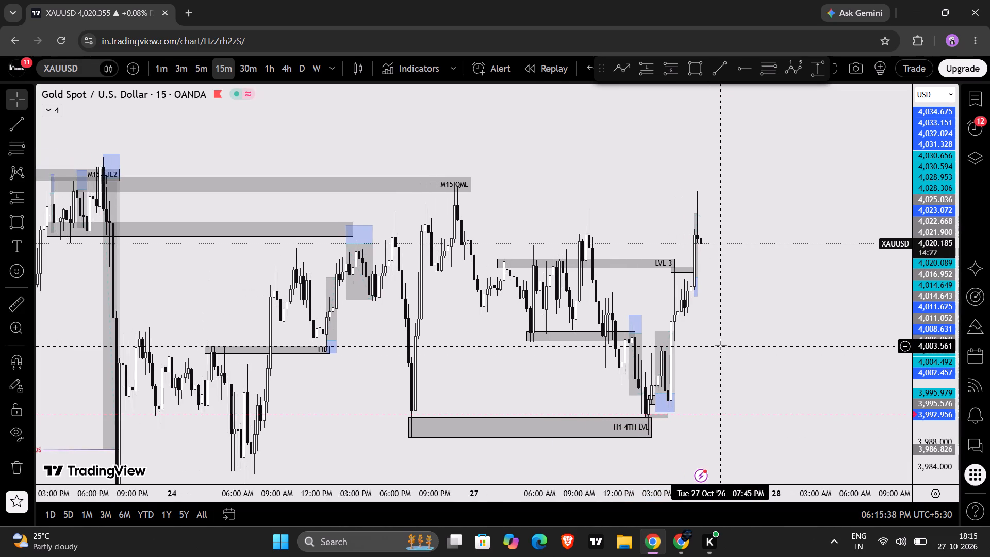
Change the XAUUSD chart's timeframe to 5 minutes and frame the recent price action around the LVL-3 and H1-4TH-LVL zones.
{"action": "scroll", "coordinate": [721, 346], "scroll_direction": "up", "scroll_amount": 1}
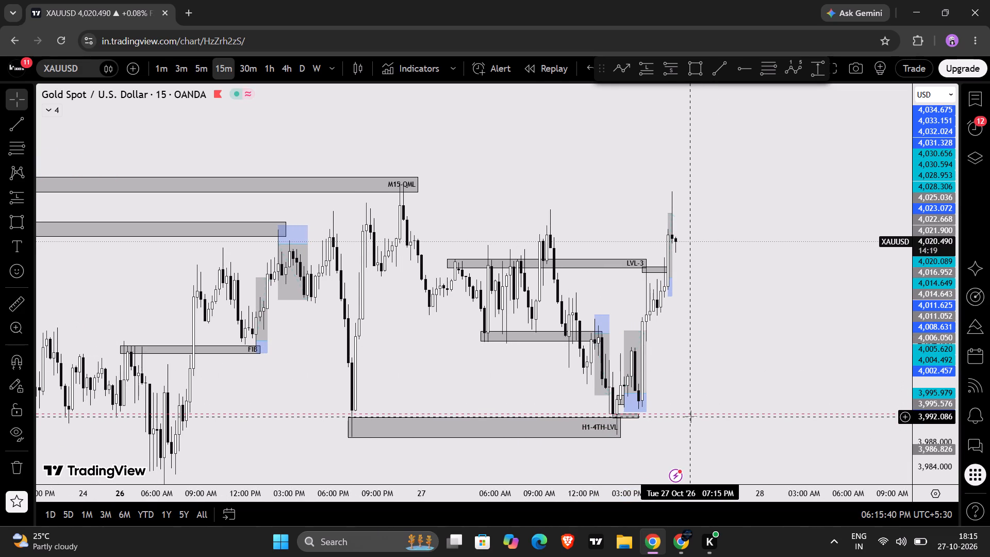
{"action": "left_click", "coordinate": [202, 68]}
{"action": "scroll", "coordinate": [398, 227], "scroll_direction": "down", "scroll_amount": 1}
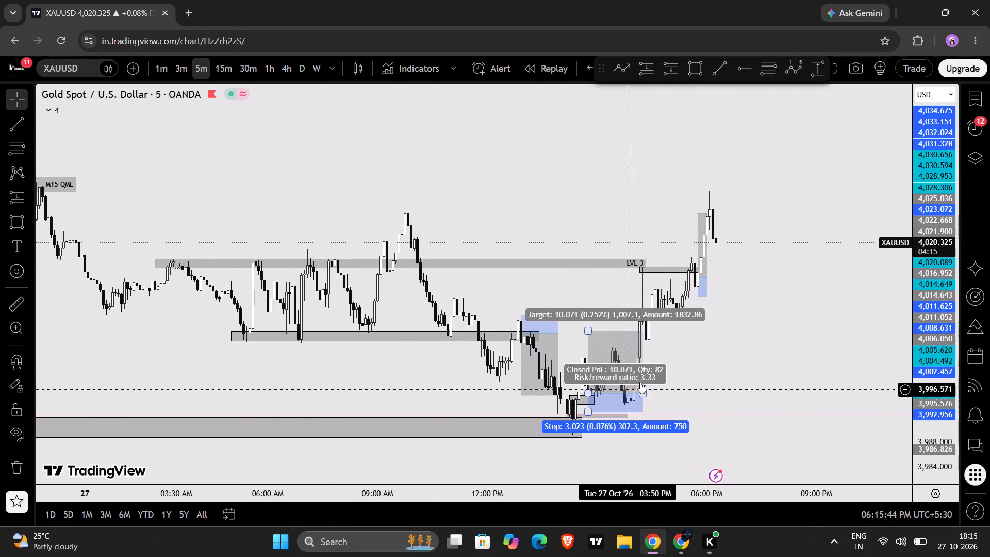
{"action": "scroll", "coordinate": [701, 458], "scroll_direction": "up", "scroll_amount": 1}
{"action": "scroll", "coordinate": [933, 364], "scroll_direction": "up", "scroll_amount": 1}
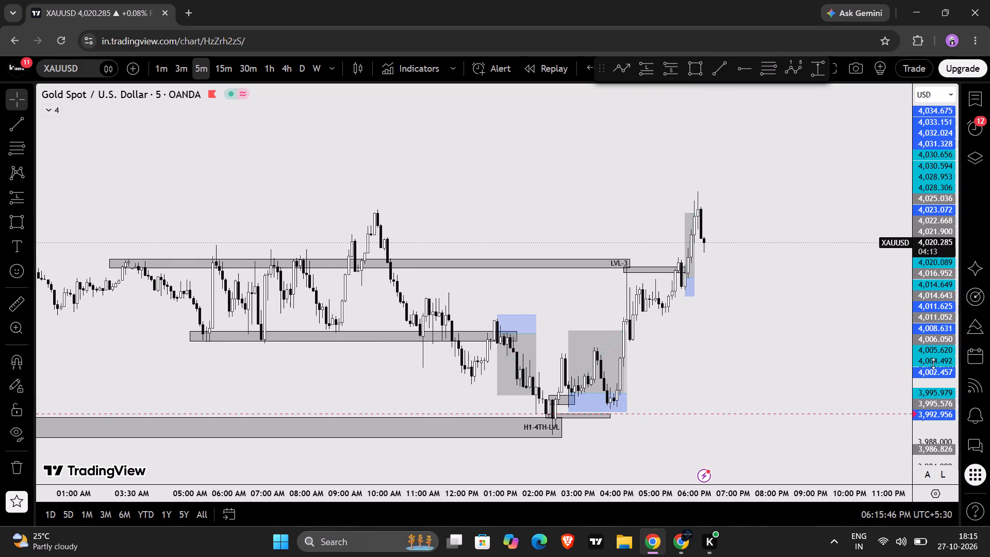
{"action": "scroll", "coordinate": [933, 364], "scroll_direction": "up", "scroll_amount": 2}
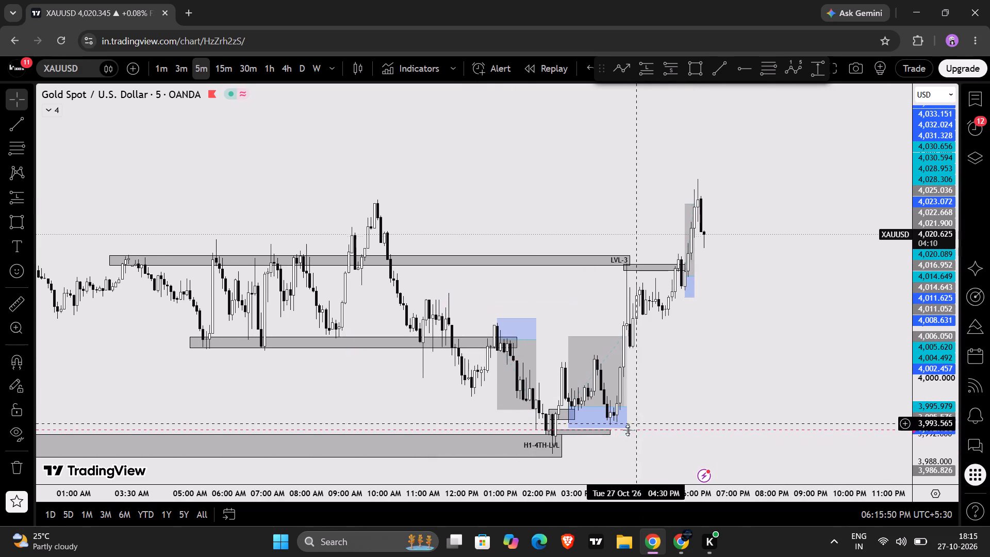
Move the dashed red horizontal price line up to the lower edge of the M15-TJL2 zone, at about 4,046.
{"action": "left_click_drag", "start_coordinate": [653, 430], "coordinate": [665, 414]}
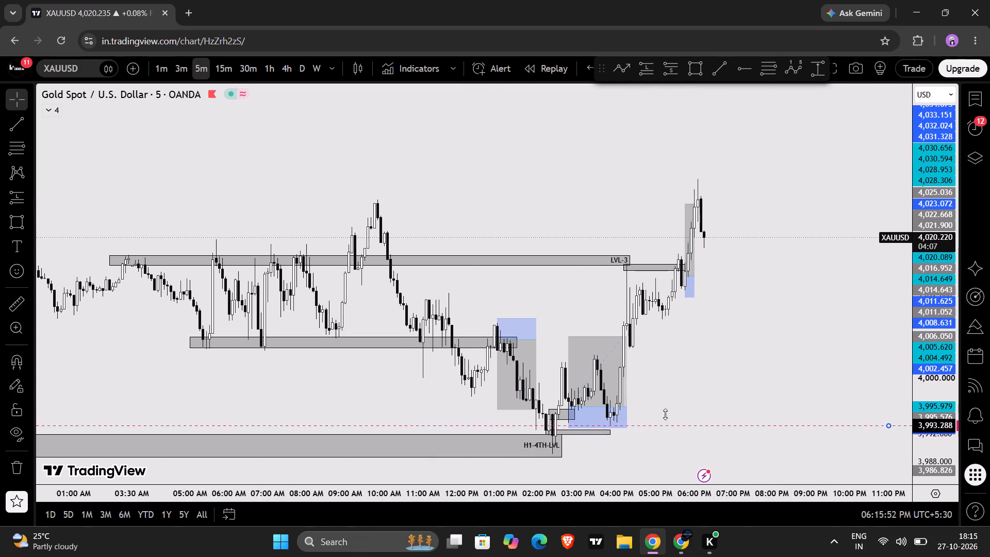
{"action": "left_click_drag", "start_coordinate": [665, 414], "coordinate": [709, 333]}
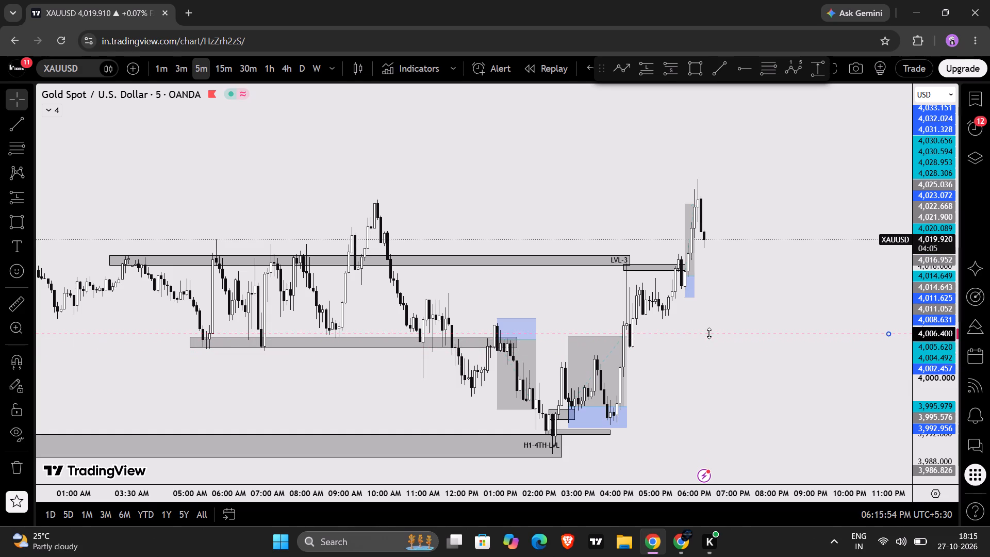
{"action": "left_click_drag", "start_coordinate": [709, 333], "coordinate": [698, 61]}
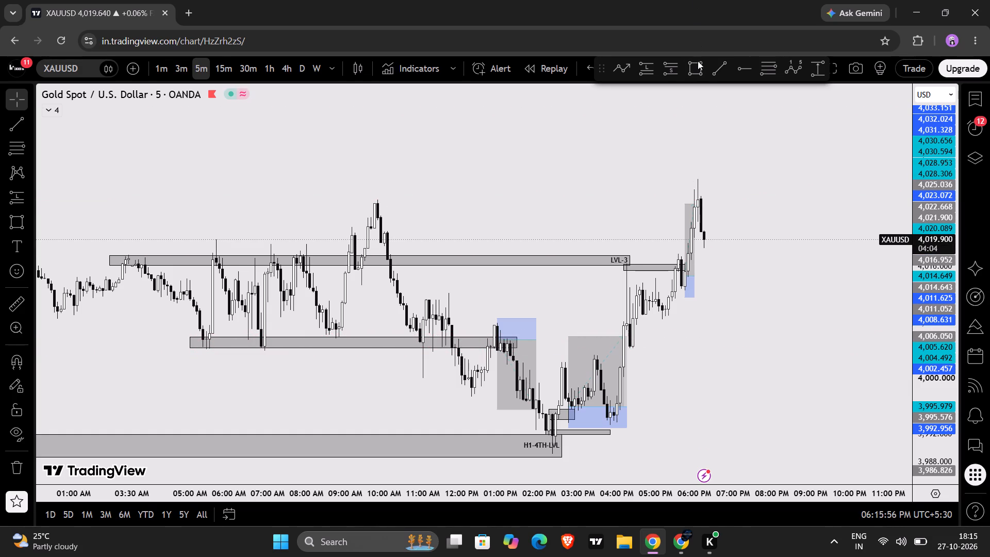
{"action": "left_click_drag", "start_coordinate": [698, 61], "coordinate": [684, 100]}
{"action": "left_click_drag", "start_coordinate": [681, 120], "coordinate": [675, 214]}
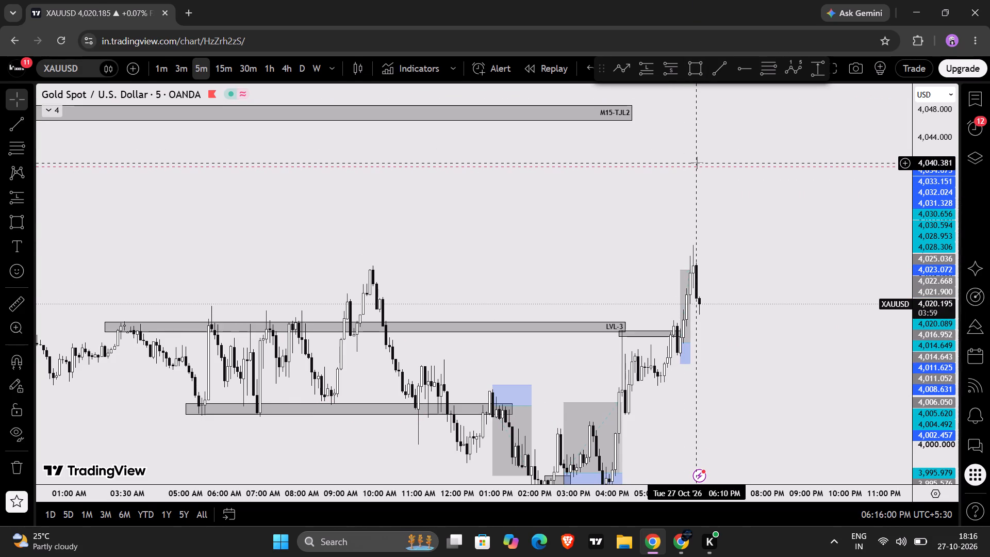
{"action": "left_click_drag", "start_coordinate": [693, 167], "coordinate": [636, 121]}
Extend the M15-TJL2 zone forward in time to about 7:40 PM on 27 Oct.
{"action": "left_click_drag", "start_coordinate": [634, 114], "coordinate": [681, 116]}
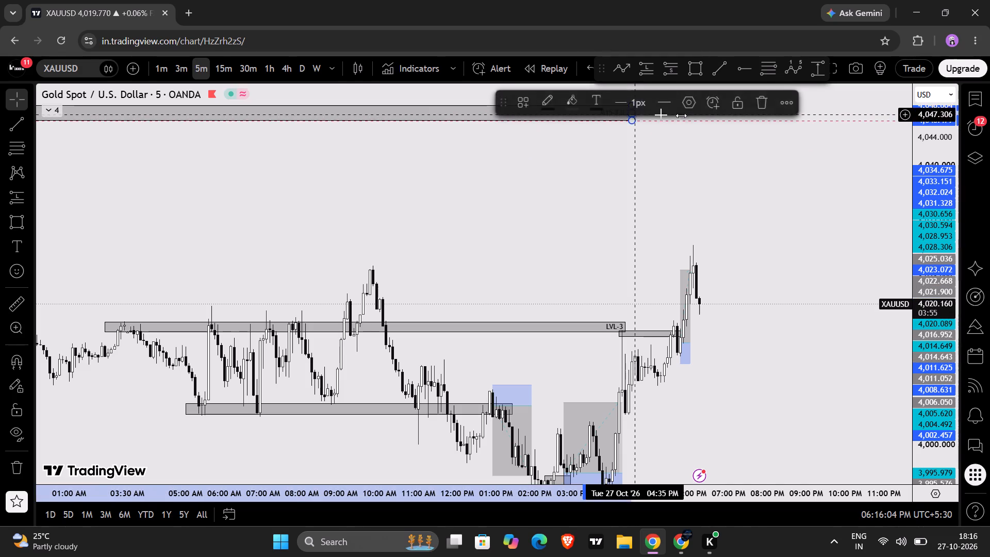
{"action": "left_click_drag", "start_coordinate": [681, 116], "coordinate": [752, 112]}
{"action": "left_click", "coordinate": [753, 202]}
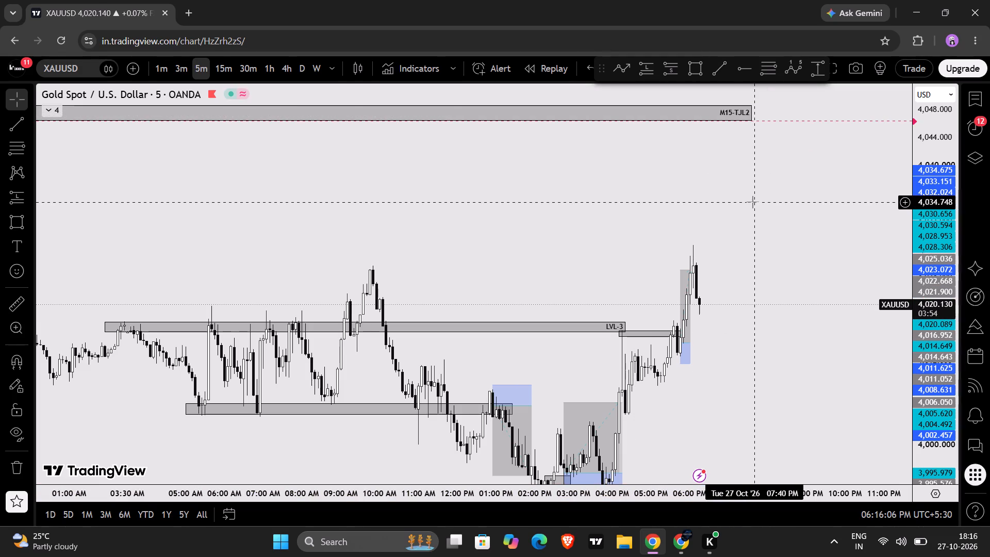
Switch to the NAS100 chart in the other Chrome window and dismiss the advertisement covering it.
{"action": "left_click", "coordinate": [679, 537]}
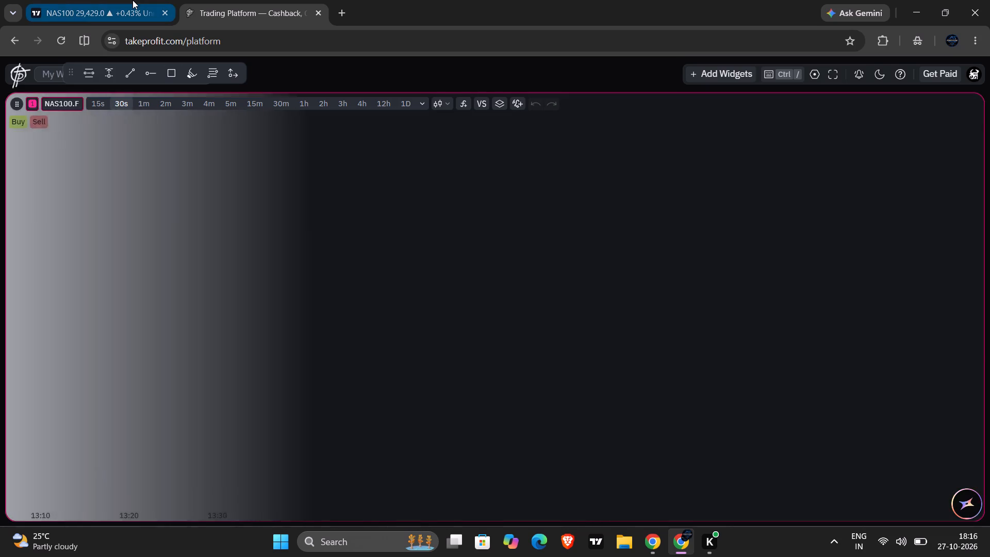
{"action": "left_click", "coordinate": [133, 0]}
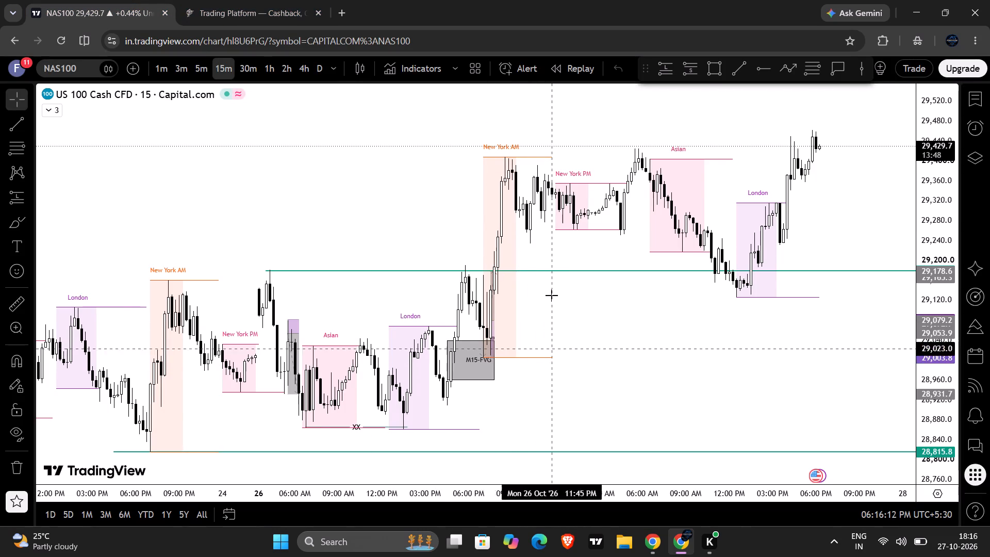
{"action": "scroll", "coordinate": [604, 359], "scroll_direction": "up", "scroll_amount": 3}
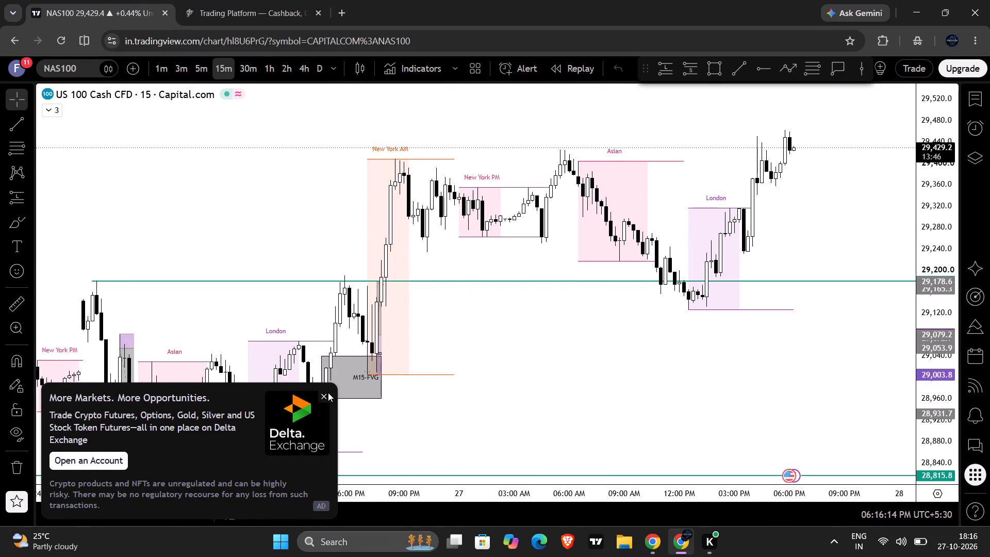
{"action": "left_click", "coordinate": [325, 395]}
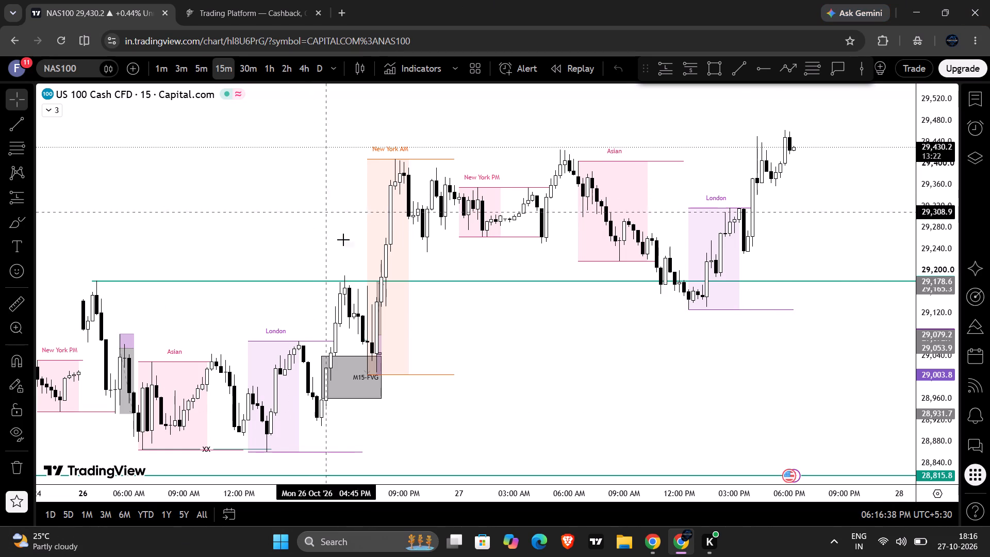
Adjust the target of the long position at the M15-FVG zone to 29,183.7.
{"action": "left_click", "coordinate": [363, 275]}
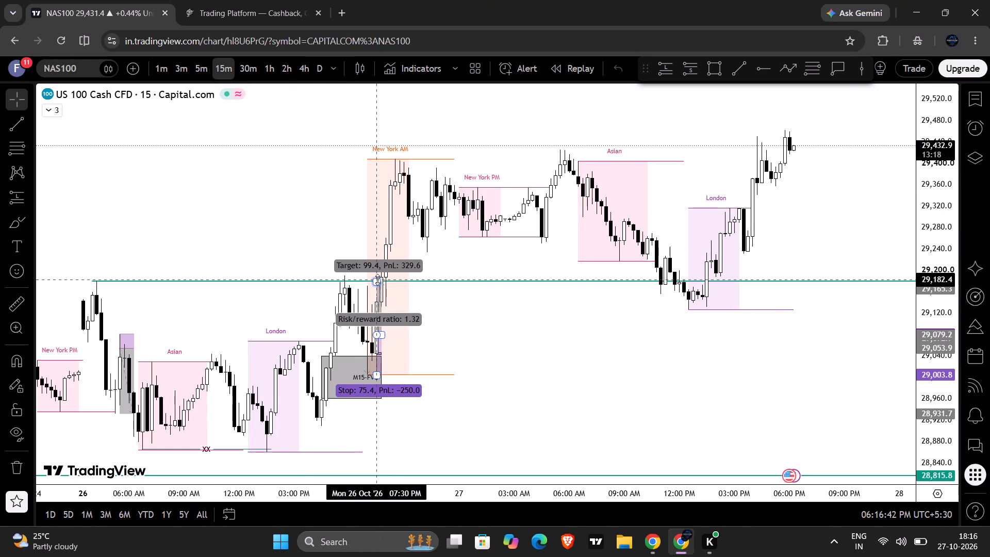
{"action": "left_click_drag", "start_coordinate": [377, 280], "coordinate": [386, 152]}
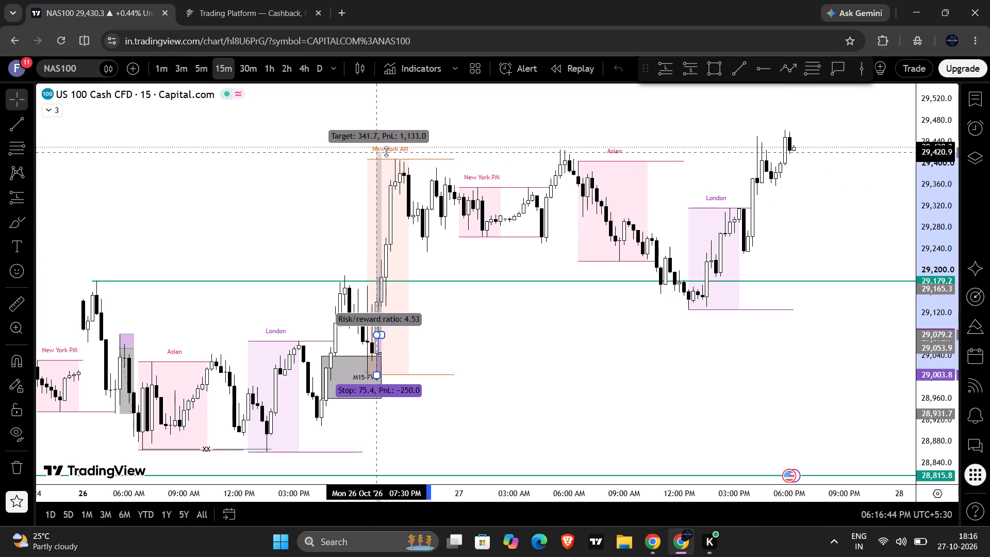
{"action": "left_click_drag", "start_coordinate": [386, 152], "coordinate": [389, 277]}
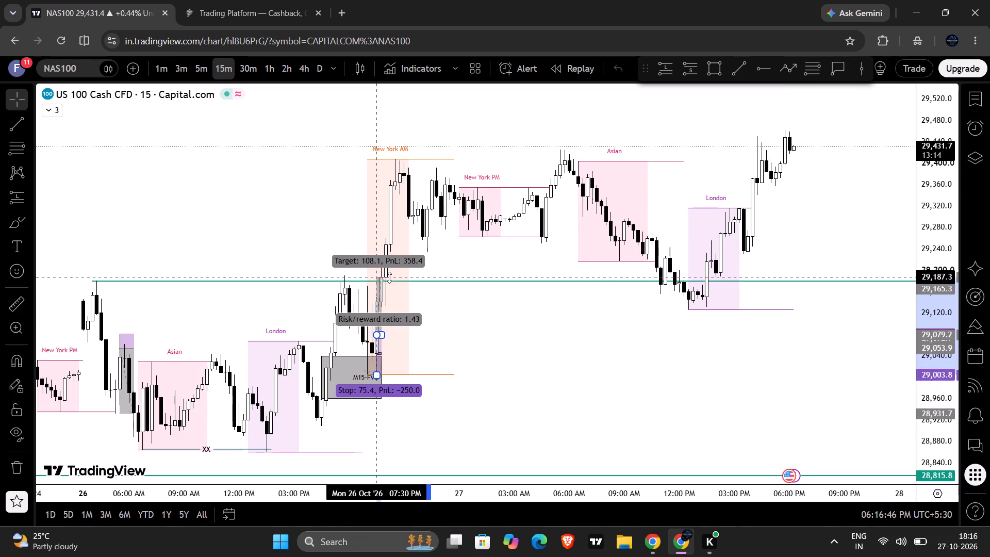
{"action": "left_click_drag", "start_coordinate": [389, 277], "coordinate": [389, 278]}
{"action": "left_click", "coordinate": [562, 325]}
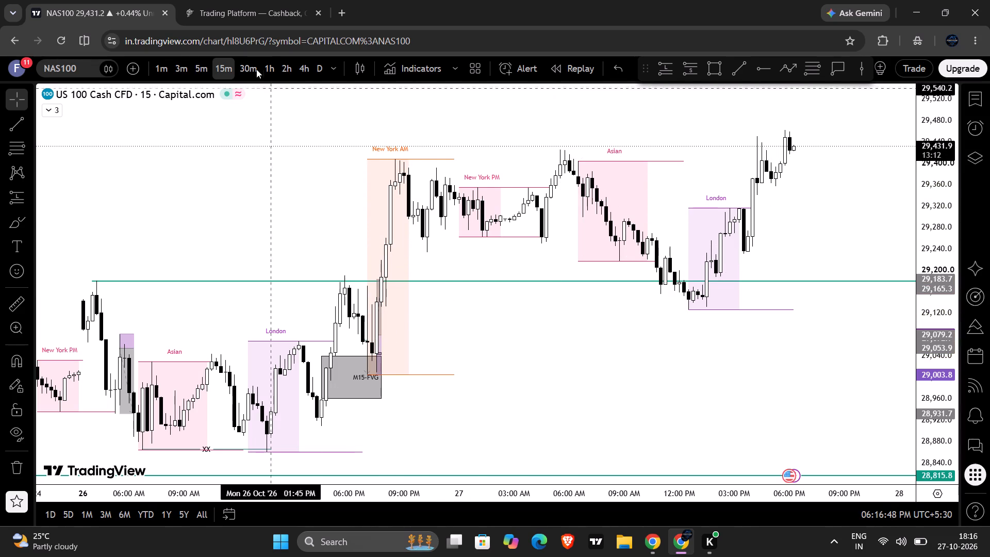
Change the NAS100 timeframe to 1 hour and delete the upper green horizontal line near 29,180.
{"action": "left_click", "coordinate": [265, 71]}
{"action": "scroll", "coordinate": [674, 238], "scroll_direction": "up", "scroll_amount": 3}
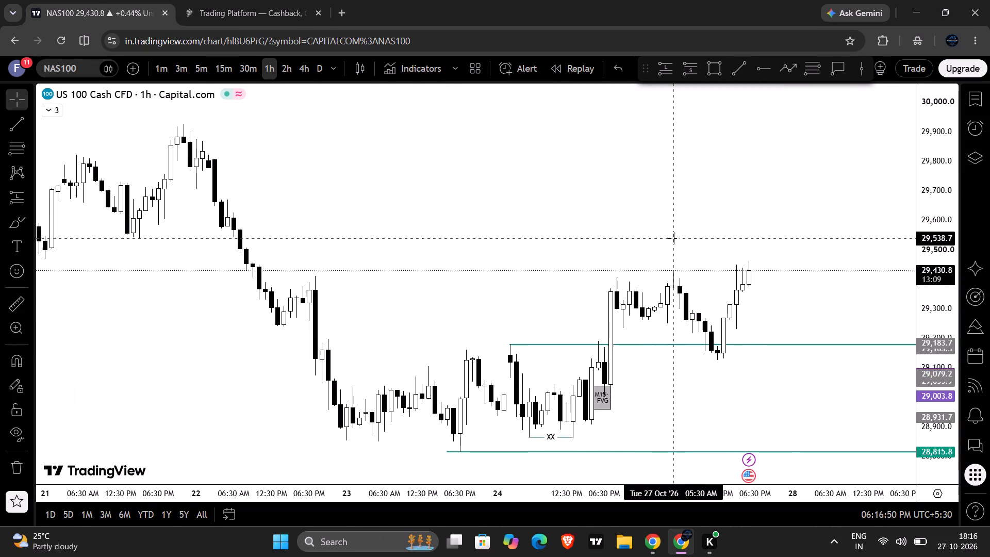
{"action": "left_click", "coordinate": [780, 346]}
{"action": "key", "text": "BackSpace"}
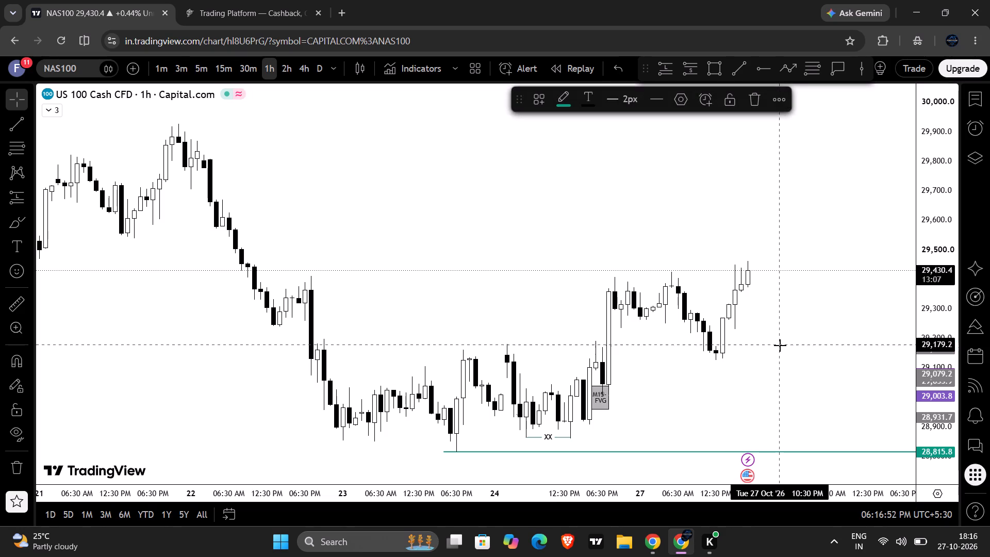
Examine the NAS100 structure on the 4-hour and 2-hour timeframes, and return to the 1-hour chart.
{"action": "left_click", "coordinate": [307, 75]}
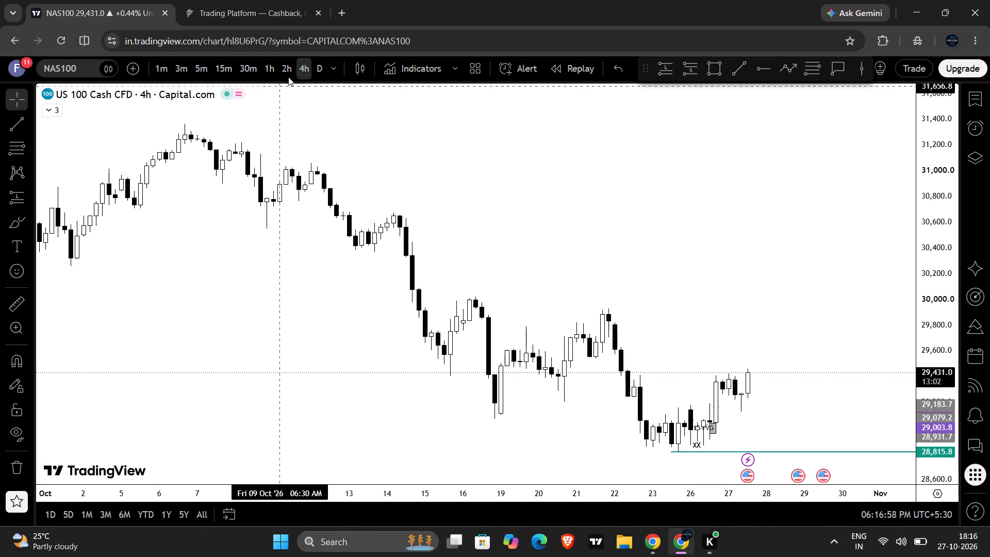
{"action": "left_click", "coordinate": [289, 74]}
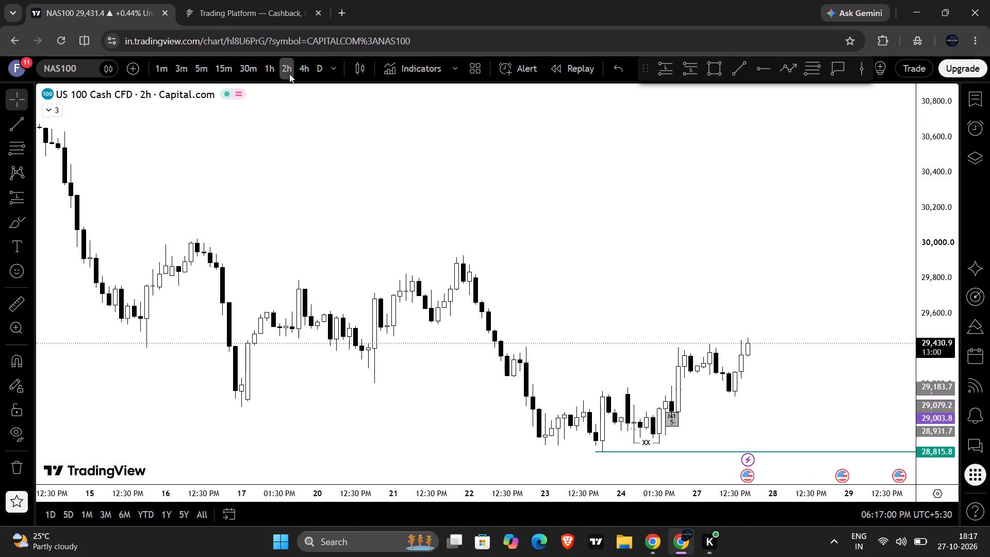
{"action": "left_click", "coordinate": [267, 75]}
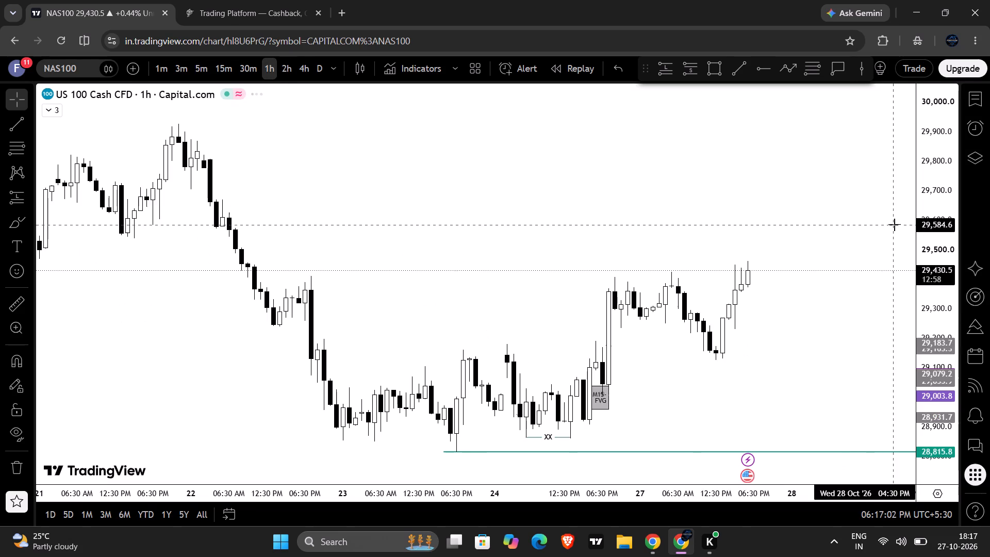
Draw a rectangle zone from 29,168.1 to 29,235.3, starting 26 Oct 4:30 PM and ending at the latest 1-hour candle.
{"action": "scroll", "coordinate": [936, 238], "scroll_direction": "up", "scroll_amount": 10}
{"action": "scroll", "coordinate": [844, 275], "scroll_direction": "down", "scroll_amount": 2}
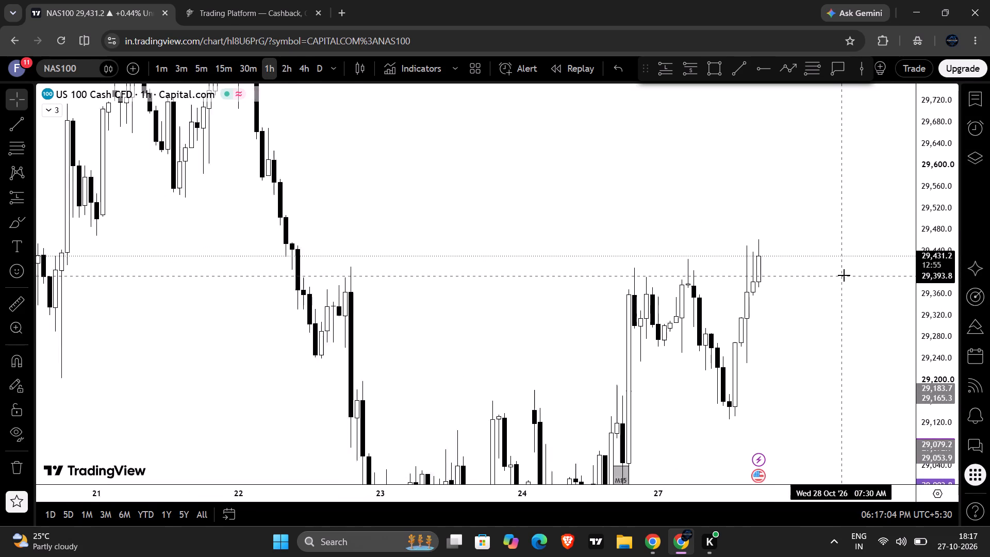
{"action": "left_click_drag", "start_coordinate": [860, 322], "coordinate": [801, 206]}
{"action": "scroll", "coordinate": [801, 206], "scroll_direction": "up", "scroll_amount": 3}
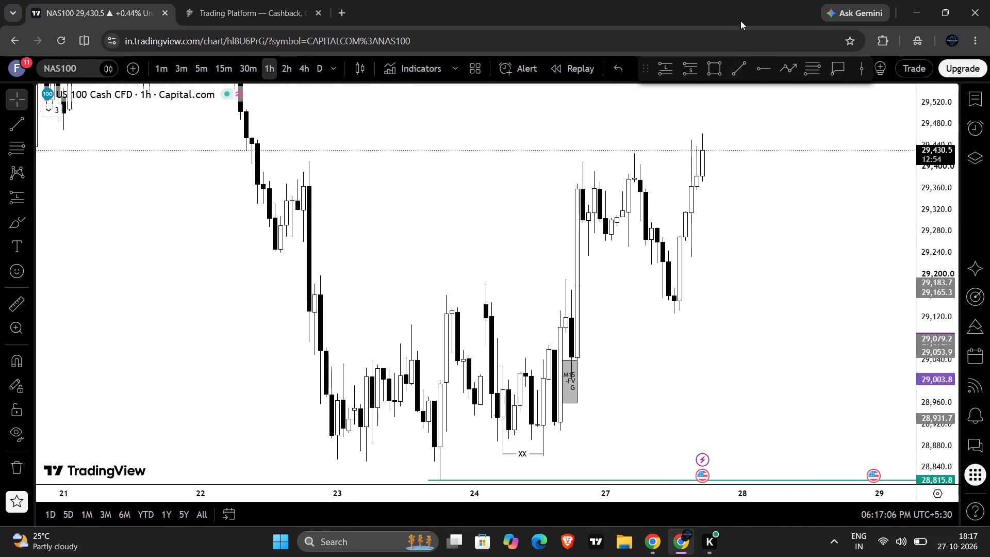
{"action": "left_click", "coordinate": [722, 59]}
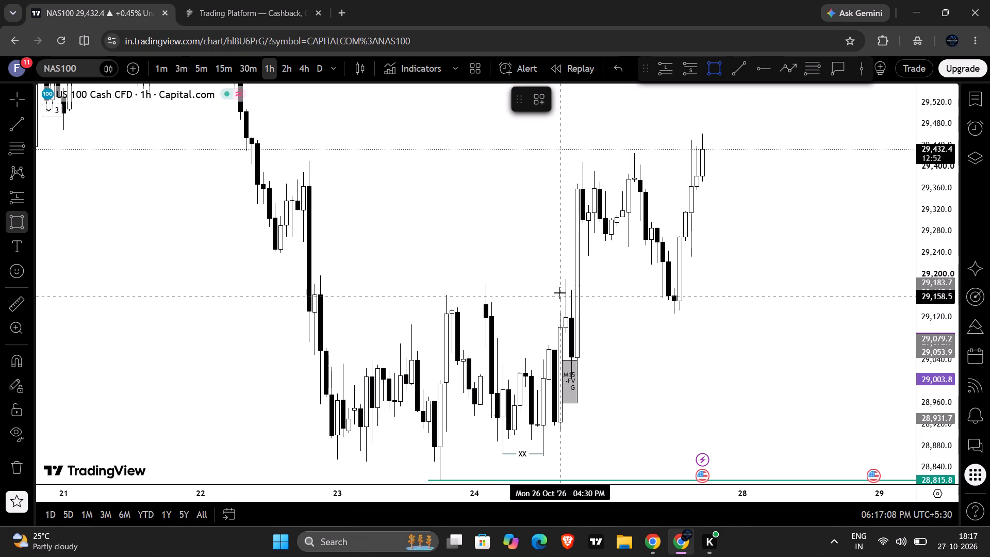
{"action": "left_click", "coordinate": [563, 291]}
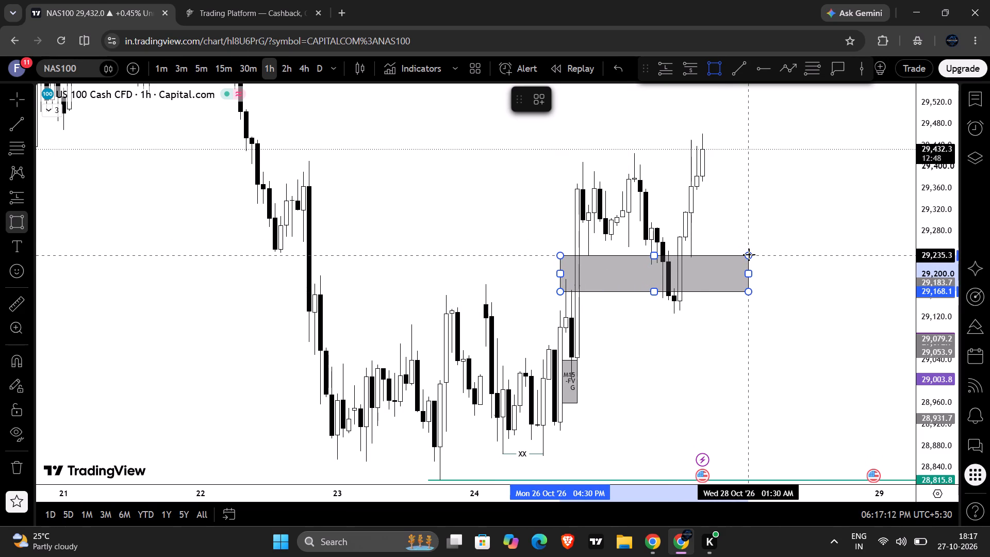
{"action": "left_click", "coordinate": [749, 255]}
{"action": "left_click_drag", "start_coordinate": [751, 274], "coordinate": [712, 268]}
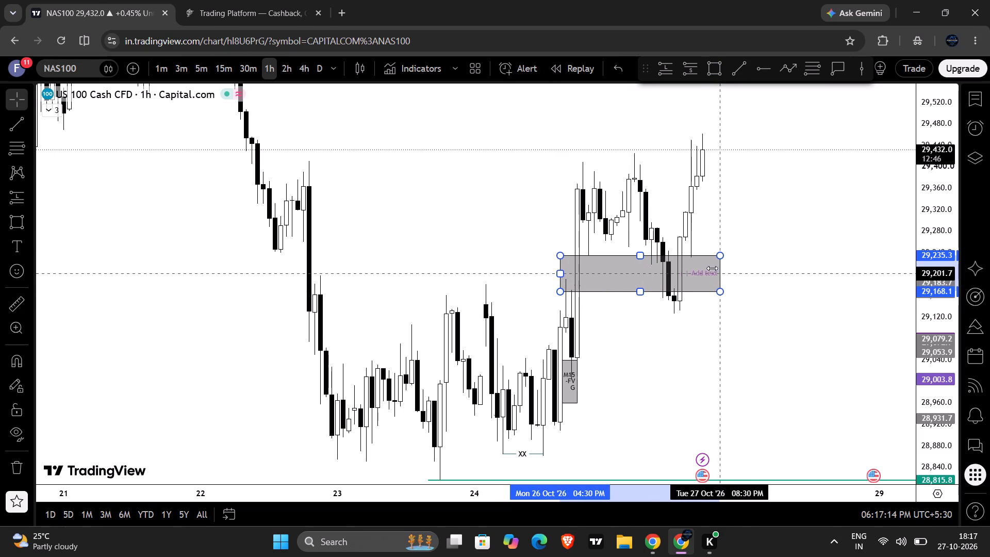
{"action": "left_click_drag", "start_coordinate": [712, 268], "coordinate": [692, 269]}
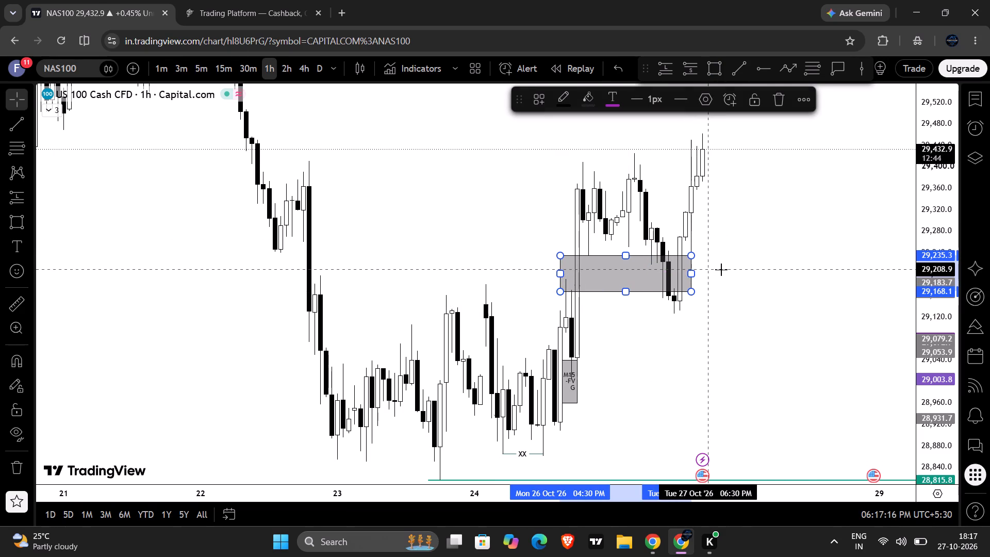
{"action": "left_click_drag", "start_coordinate": [690, 275], "coordinate": [706, 270]}
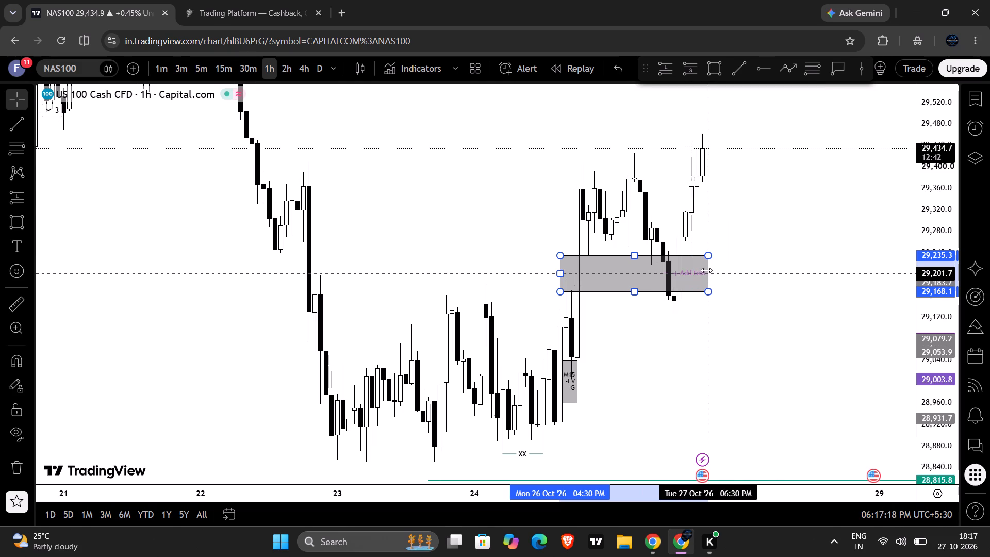
{"action": "left_click_drag", "start_coordinate": [706, 270], "coordinate": [703, 271]}
{"action": "left_click", "coordinate": [716, 269]}
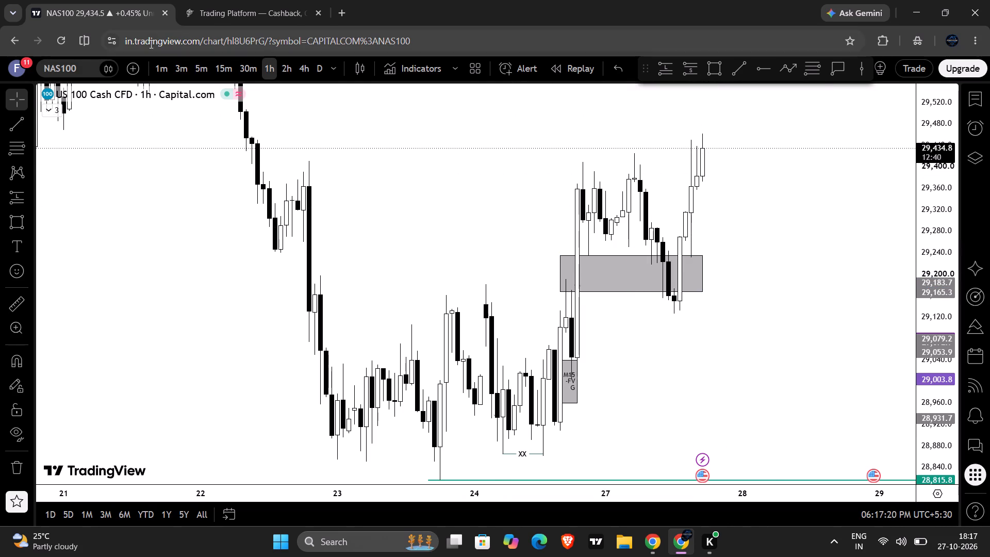
Review the new NAS100 zone on the 30-minute timeframe and on the 15-minute timeframe.
{"action": "left_click", "coordinate": [242, 68]}
{"action": "scroll", "coordinate": [386, 238], "scroll_direction": "down", "scroll_amount": 1}
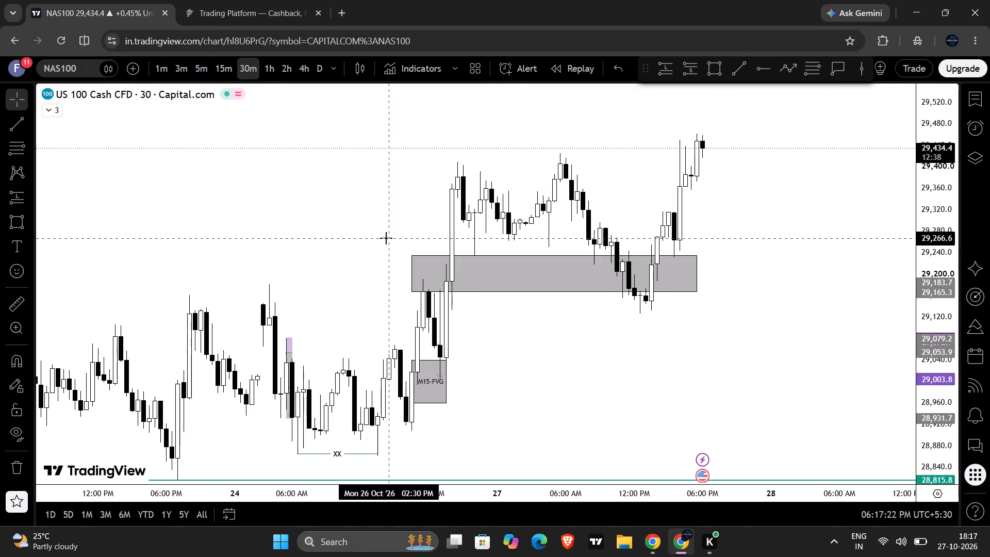
{"action": "scroll", "coordinate": [386, 238], "scroll_direction": "down", "scroll_amount": 1}
{"action": "left_click", "coordinate": [227, 75]}
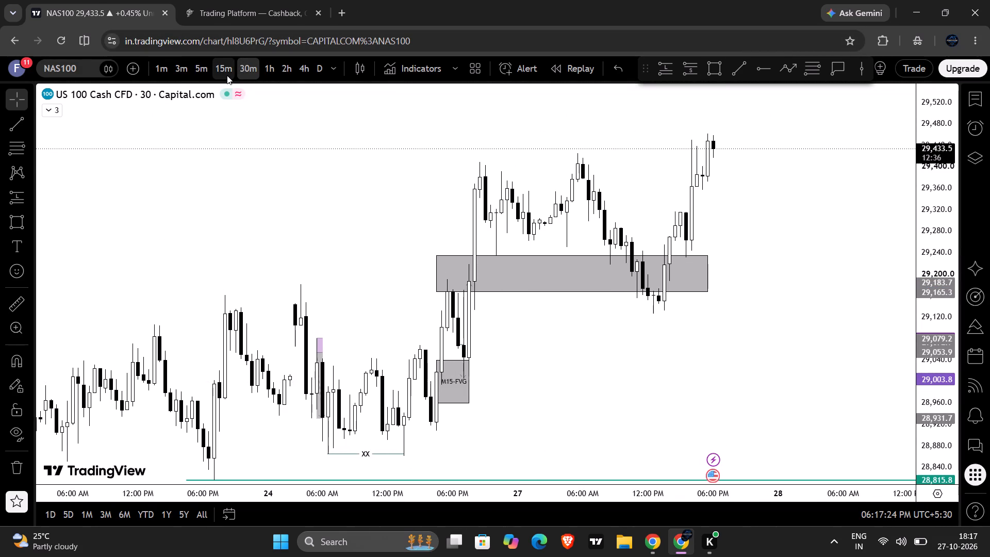
{"action": "scroll", "coordinate": [280, 207], "scroll_direction": "down", "scroll_amount": 1}
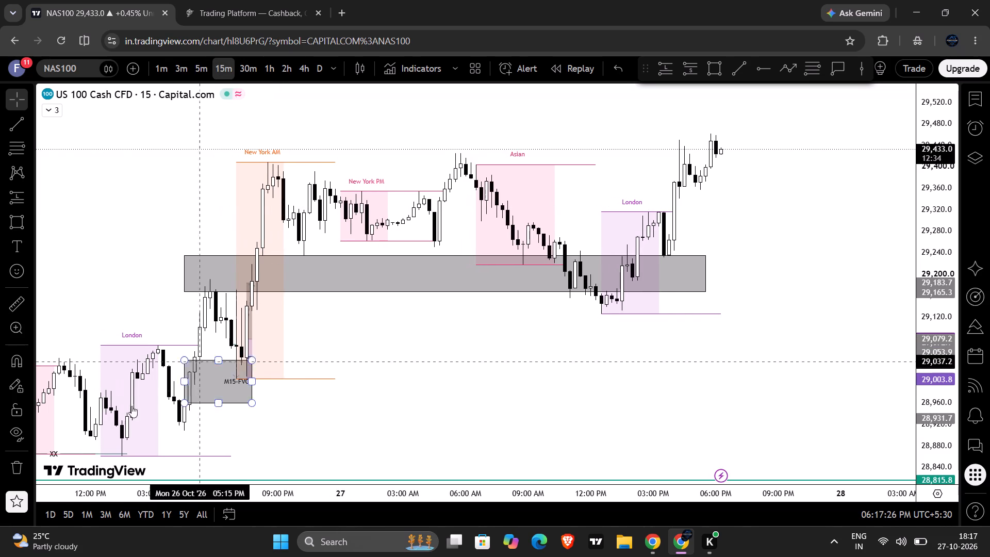
Hide all drawings on the 15-minute NAS100 chart.
{"action": "left_click", "coordinate": [7, 430]}
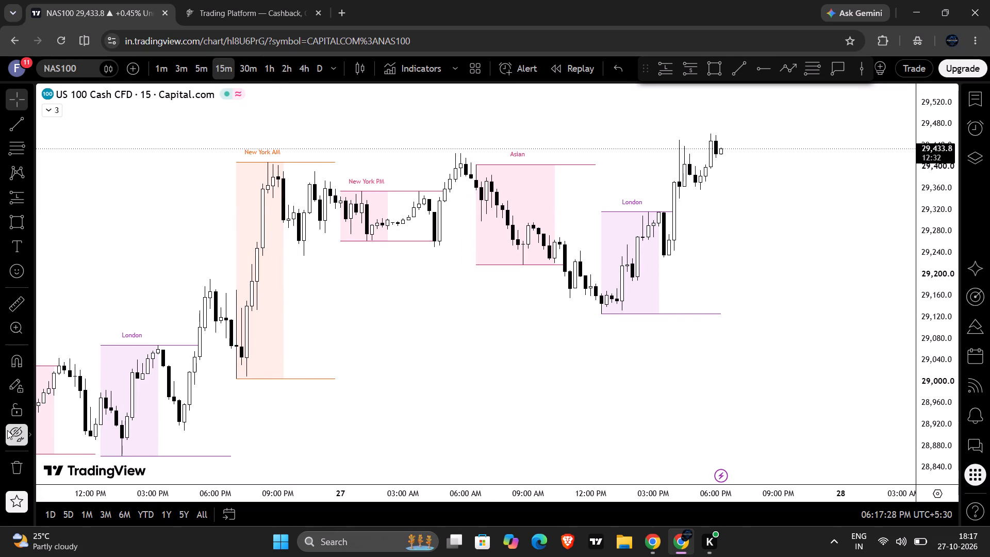
Show all hidden drawings again on the 15-minute NAS100 chart.
{"action": "left_click", "coordinate": [7, 430]}
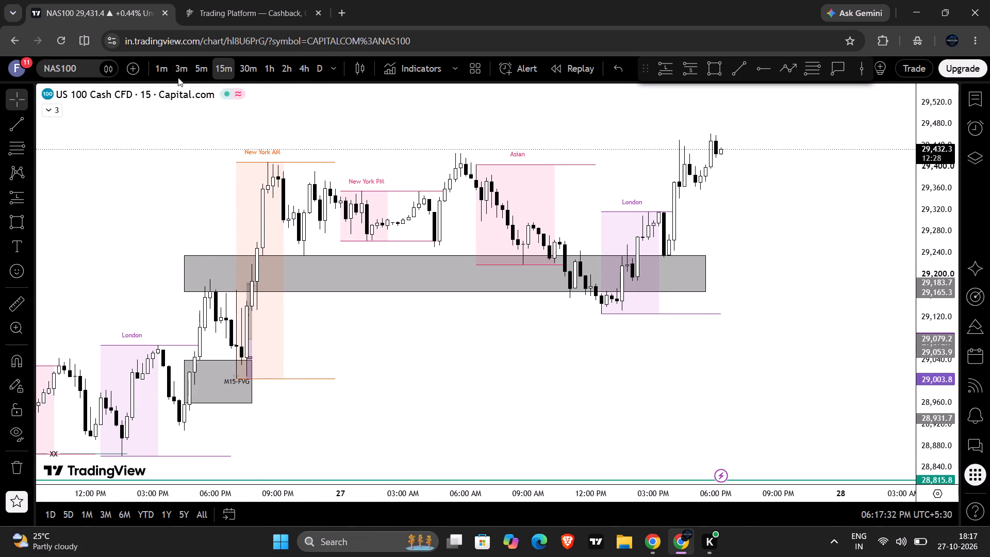
Examine the grey zone and the recent session ranges on the 5-minute NAS100 timeframe.
{"action": "left_click", "coordinate": [199, 62]}
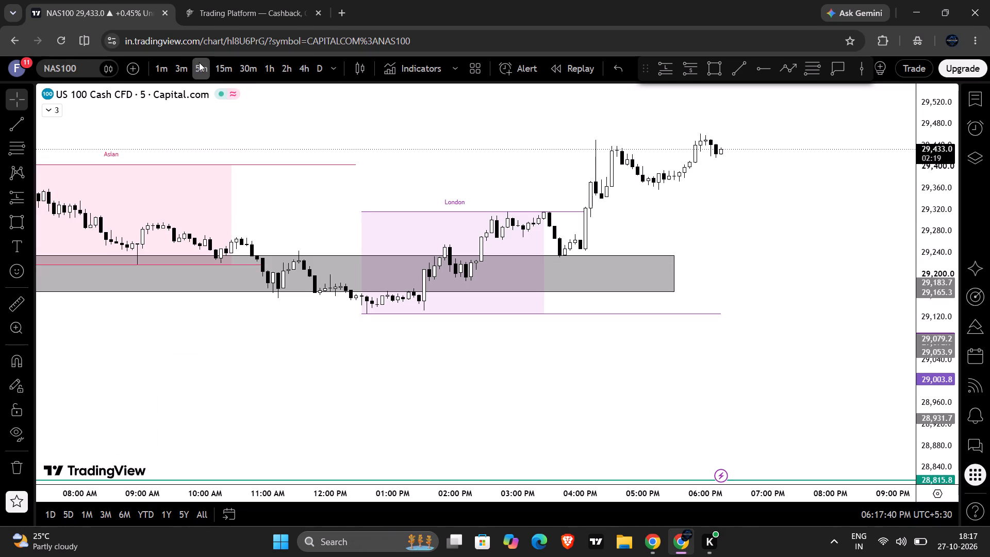
{"action": "scroll", "coordinate": [776, 316], "scroll_direction": "down", "scroll_amount": 1}
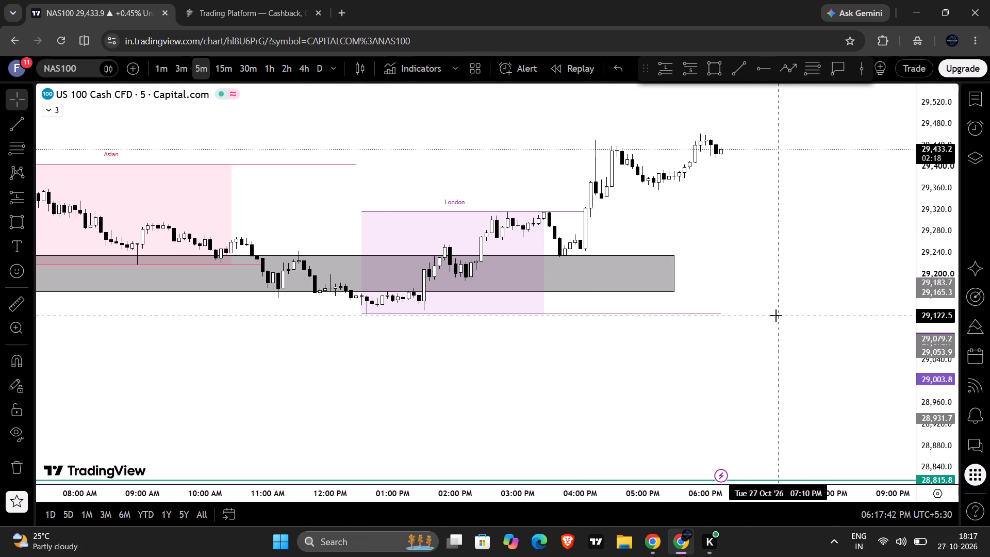
{"action": "scroll", "coordinate": [776, 316], "scroll_direction": "down", "scroll_amount": 1}
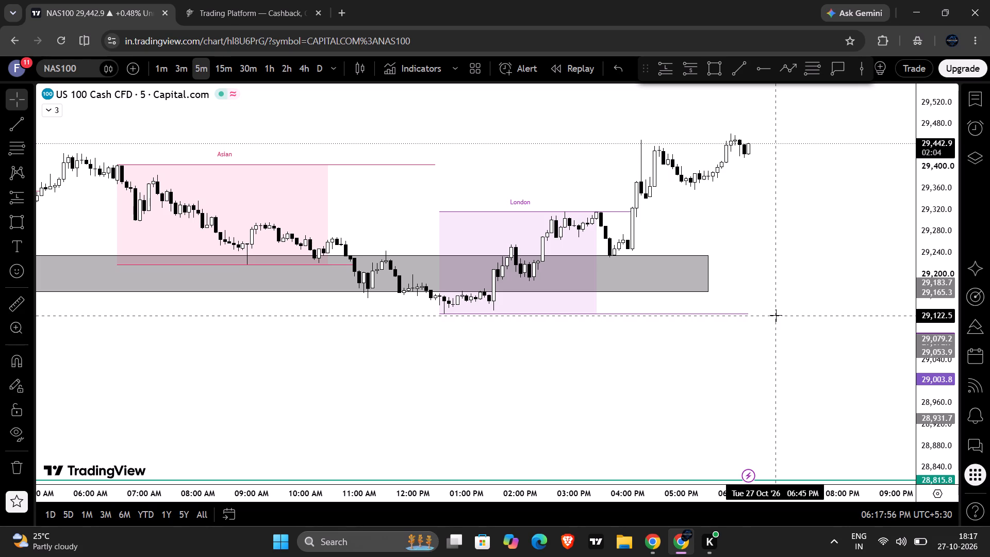
{"action": "scroll", "coordinate": [776, 316], "scroll_direction": "down", "scroll_amount": 4}
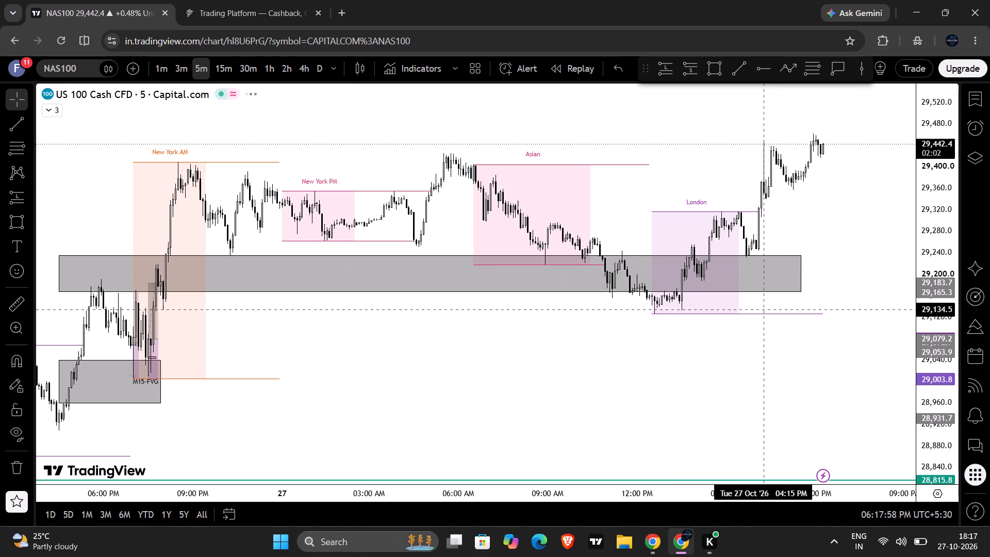
On the 15-minute chart, narrow the large grey zone to run from 26 Oct 5:15 PM to 27 Oct 5:00 PM.
{"action": "left_click", "coordinate": [226, 75]}
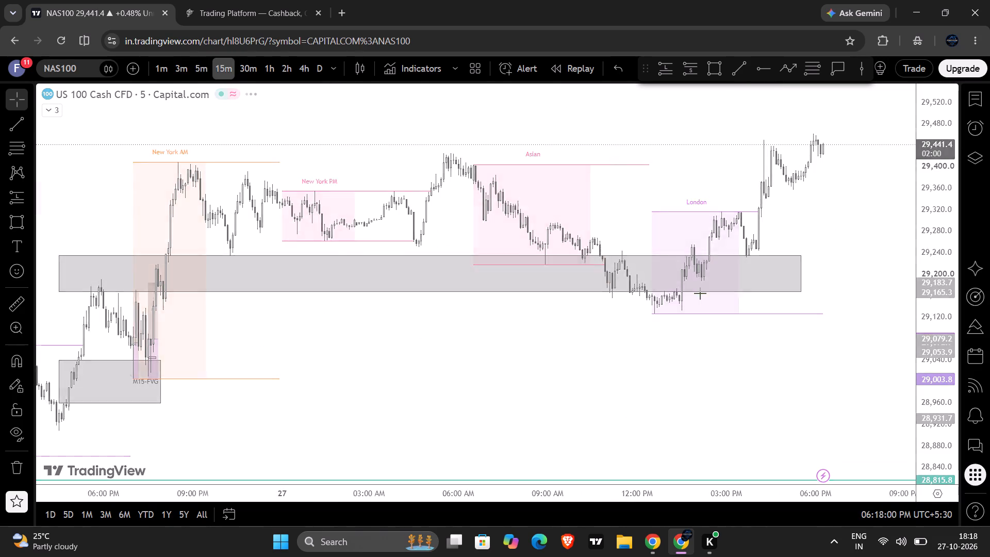
{"action": "scroll", "coordinate": [839, 313], "scroll_direction": "up", "scroll_amount": 2}
{"action": "scroll", "coordinate": [928, 247], "scroll_direction": "up", "scroll_amount": 3}
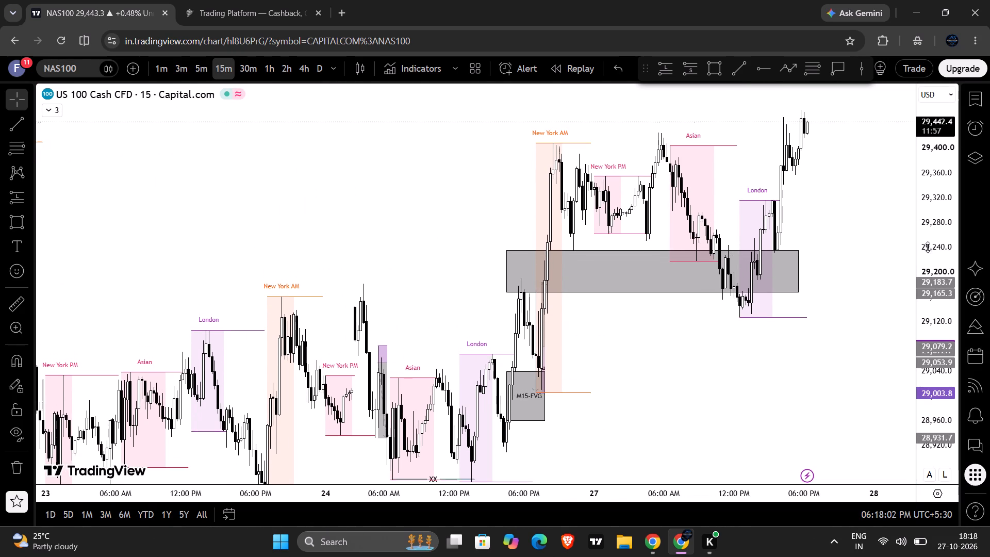
{"action": "scroll", "coordinate": [928, 247], "scroll_direction": "up", "scroll_amount": 2}
{"action": "scroll", "coordinate": [875, 238], "scroll_direction": "up", "scroll_amount": 3}
{"action": "left_click_drag", "start_coordinate": [859, 205], "coordinate": [849, 237]}
{"action": "scroll", "coordinate": [849, 237], "scroll_direction": "up", "scroll_amount": 2}
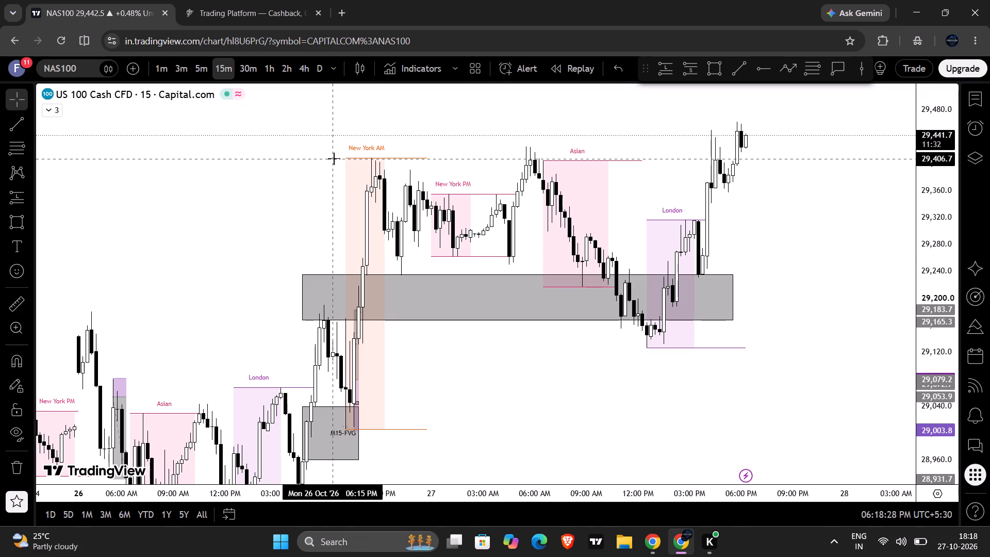
{"action": "left_click_drag", "start_coordinate": [303, 298], "coordinate": [314, 296]}
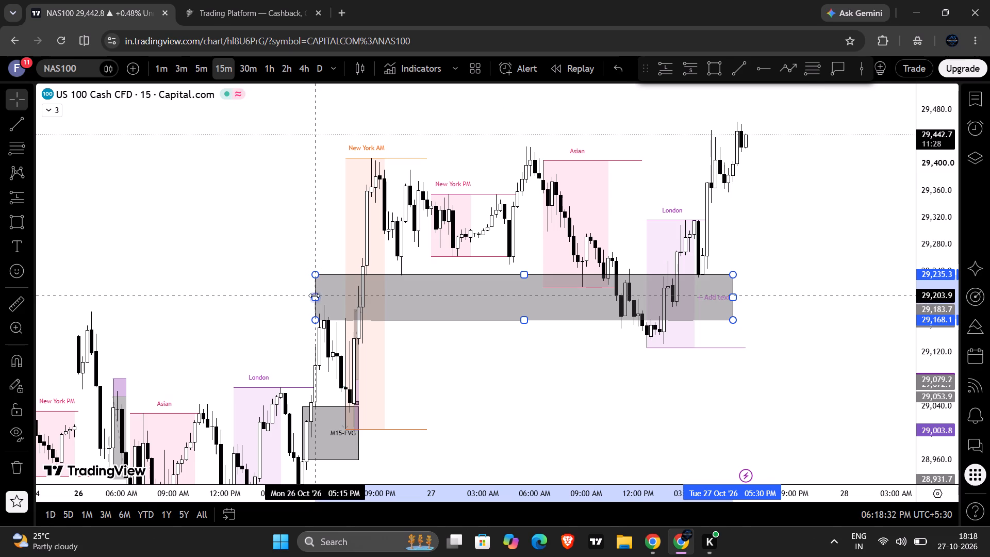
{"action": "left_click", "coordinate": [436, 395]}
{"action": "scroll", "coordinate": [439, 405], "scroll_direction": "up", "scroll_amount": 1}
{"action": "left_click_drag", "start_coordinate": [505, 384], "coordinate": [423, 383]}
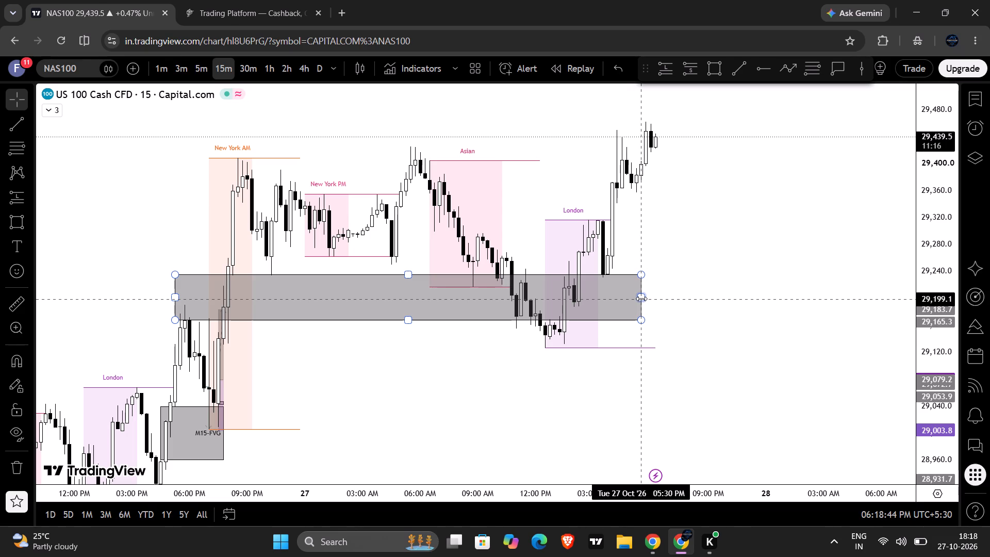
{"action": "left_click_drag", "start_coordinate": [641, 299], "coordinate": [633, 296]}
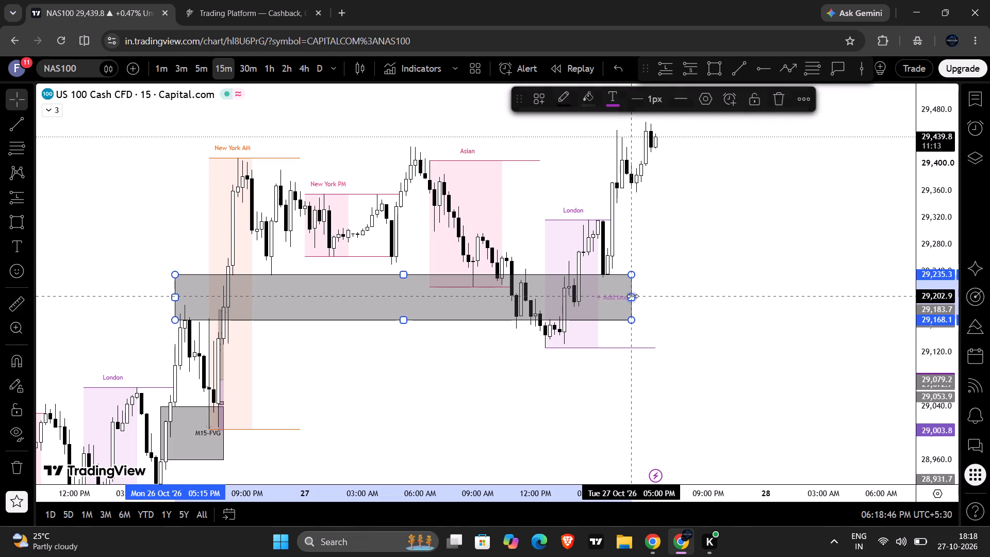
{"action": "left_click", "coordinate": [685, 296]}
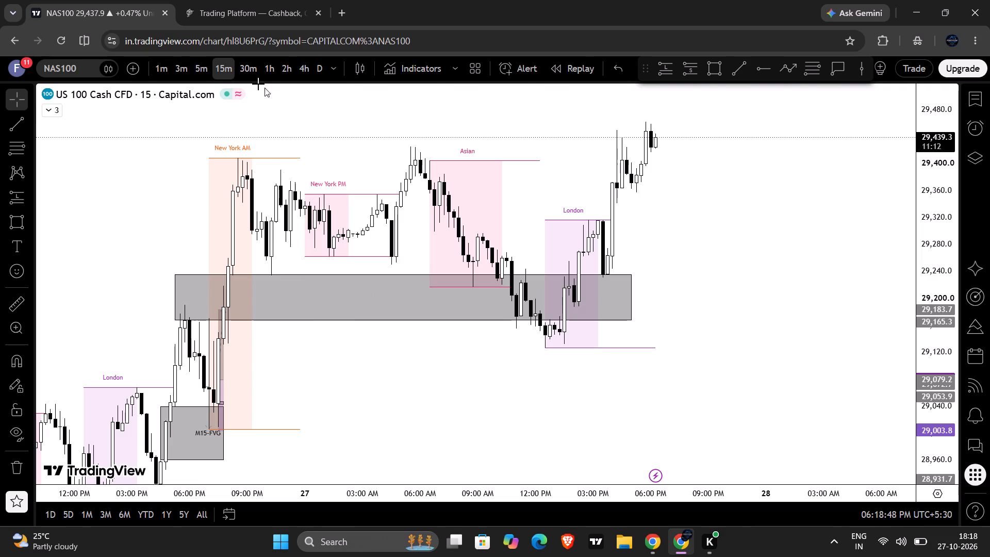
Draw a rectangle zone from about 29,232.6 to 29,262.2, starting 27 Oct 1:45 PM and ending about 5:45 PM.
{"action": "left_click", "coordinate": [714, 77]}
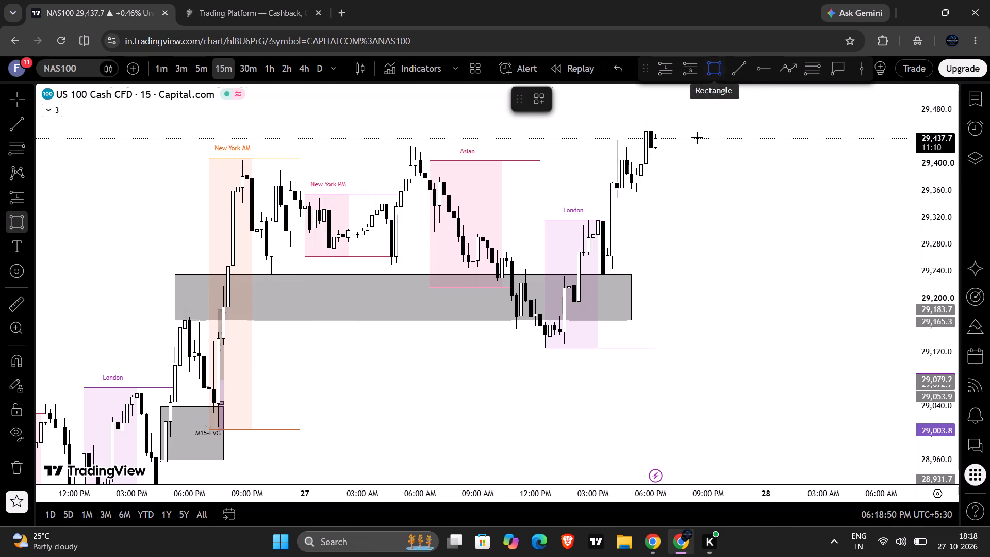
{"action": "left_click", "coordinate": [571, 276]}
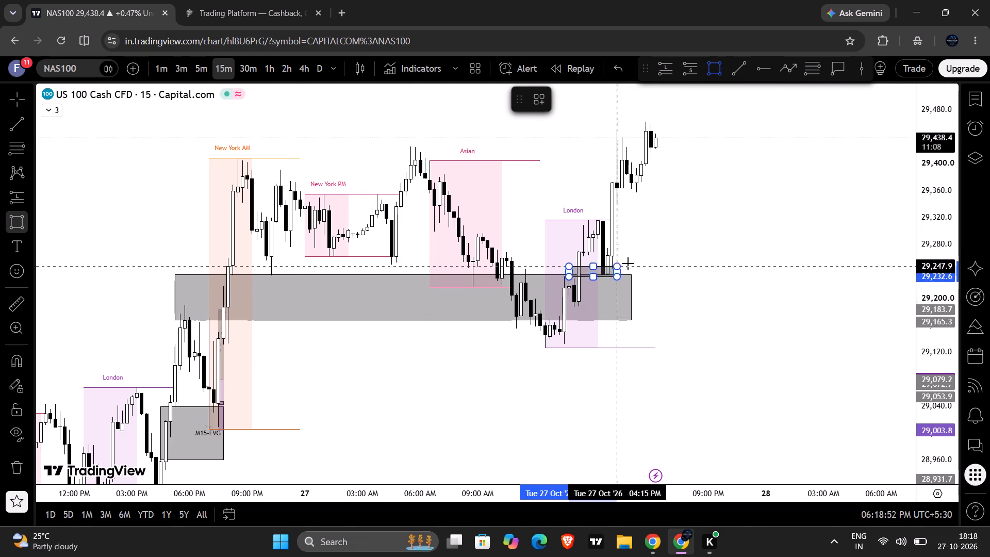
{"action": "left_click", "coordinate": [647, 256]}
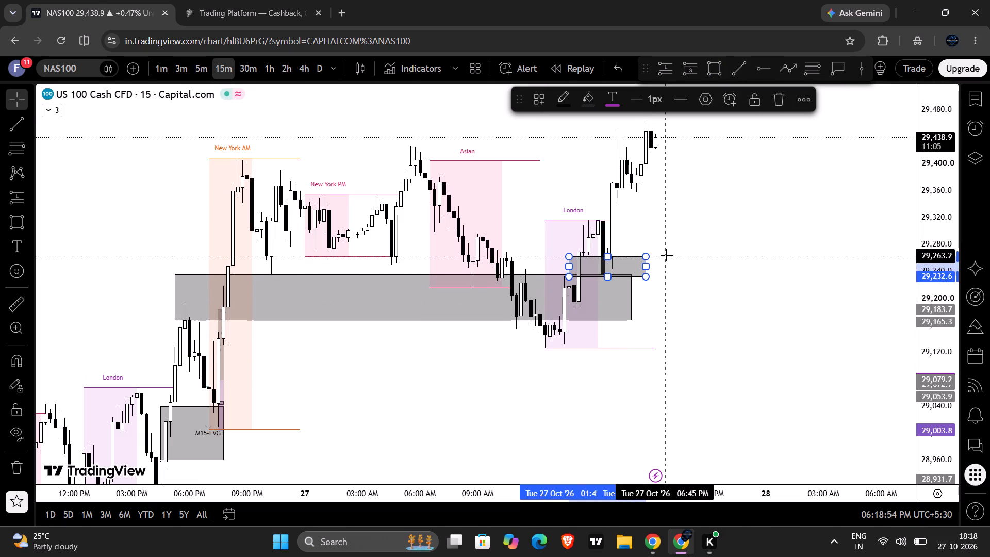
{"action": "left_click", "coordinate": [661, 252]}
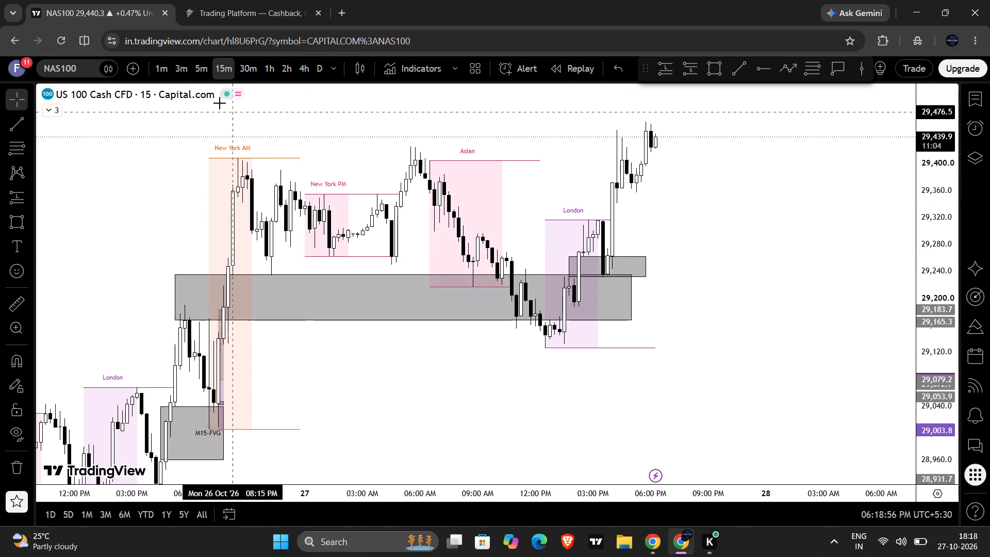
On the 1-minute chart, shorten the small zone above the large one so it ends at about 4:15 PM.
{"action": "left_click_drag", "start_coordinate": [165, 75], "coordinate": [571, 381]}
{"action": "scroll", "coordinate": [571, 381], "scroll_direction": "down", "scroll_amount": 1}
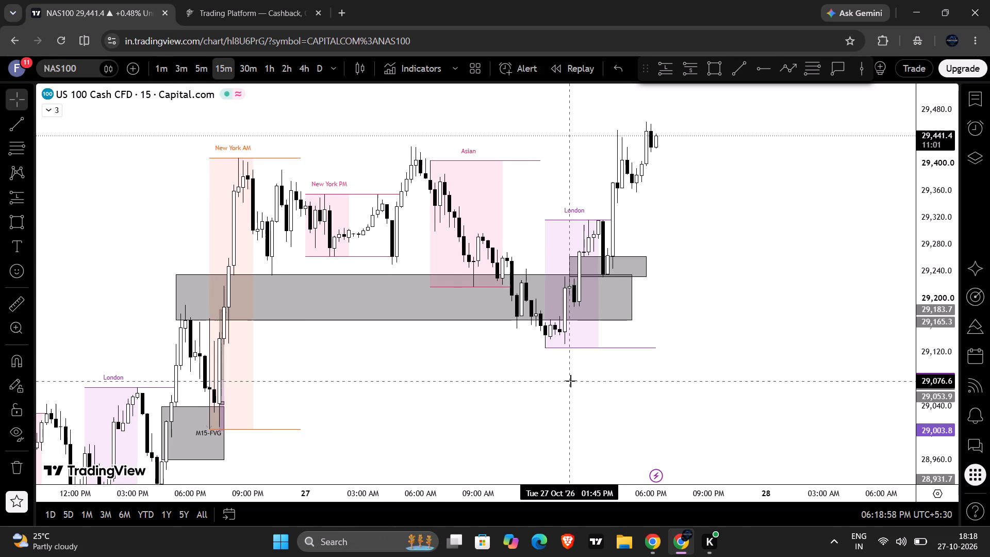
{"action": "scroll", "coordinate": [571, 381], "scroll_direction": "down", "scroll_amount": 1}
{"action": "left_click", "coordinate": [167, 71]}
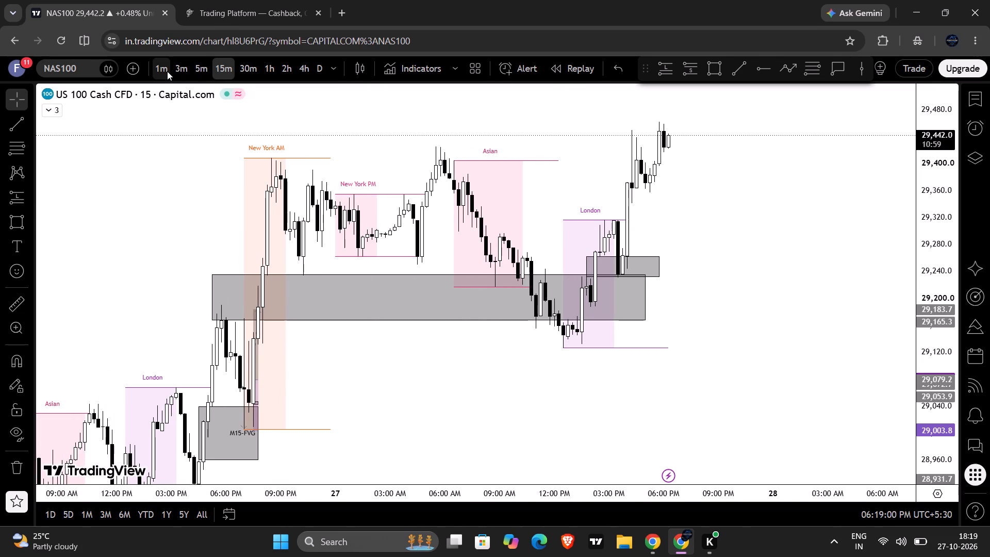
{"action": "scroll", "coordinate": [494, 396], "scroll_direction": "down", "scroll_amount": 1}
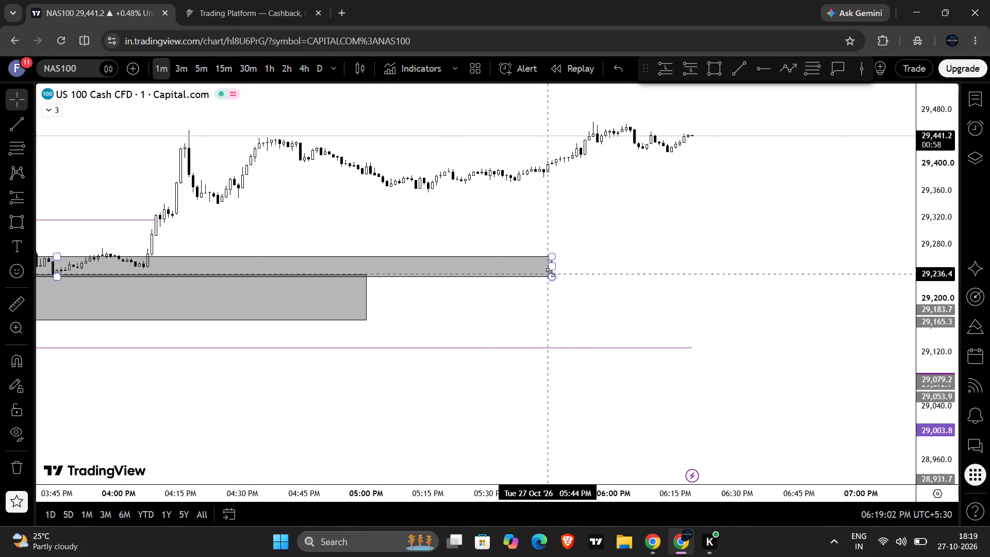
{"action": "left_click_drag", "start_coordinate": [550, 268], "coordinate": [179, 214]}
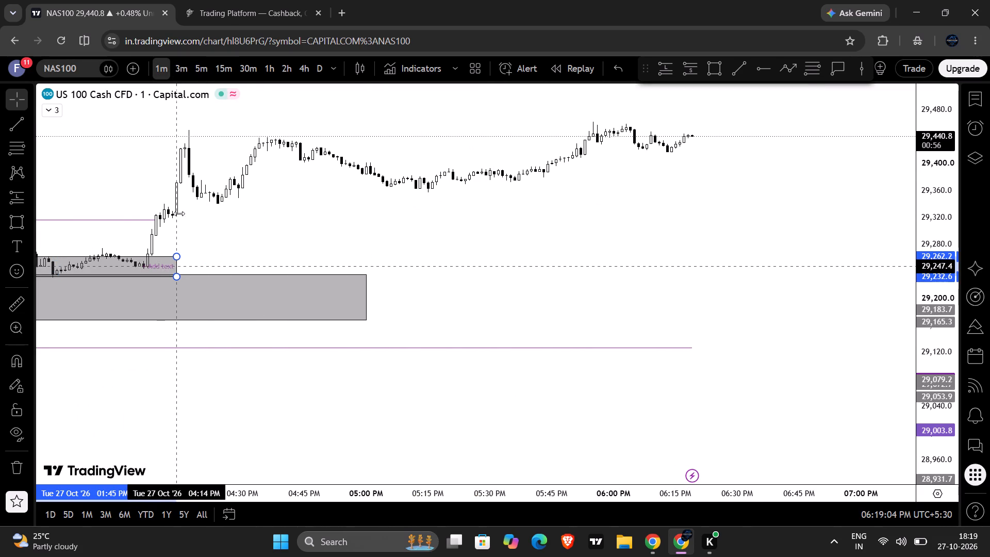
{"action": "left_click_drag", "start_coordinate": [179, 214], "coordinate": [182, 214]}
Draw a rectangle on the 1-minute chart from 29,254.0 down to 29,243.6, spanning 27 Oct 3:41 PM to 4:19 PM.
{"action": "left_click_drag", "start_coordinate": [188, 219], "coordinate": [606, 264]}
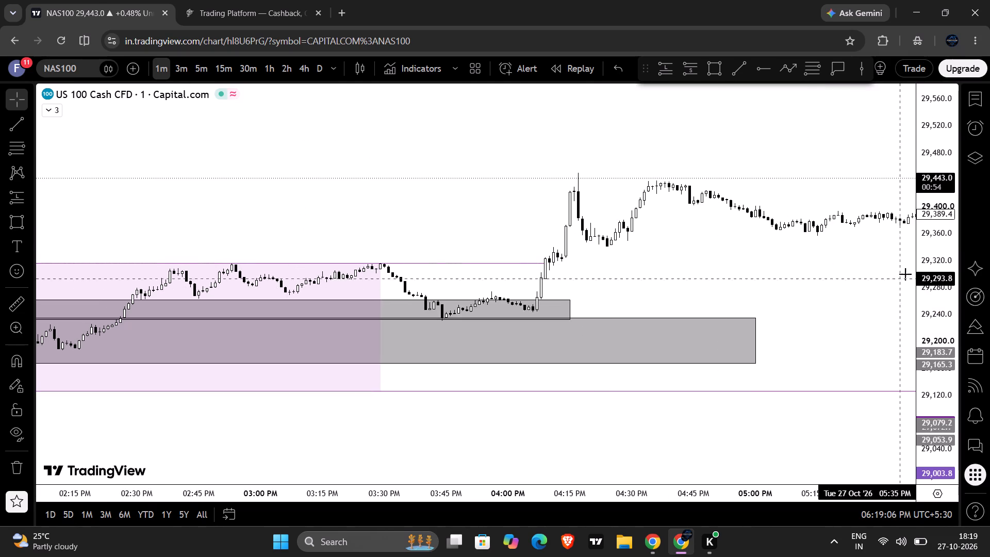
{"action": "scroll", "coordinate": [932, 272], "scroll_direction": "up", "scroll_amount": 16}
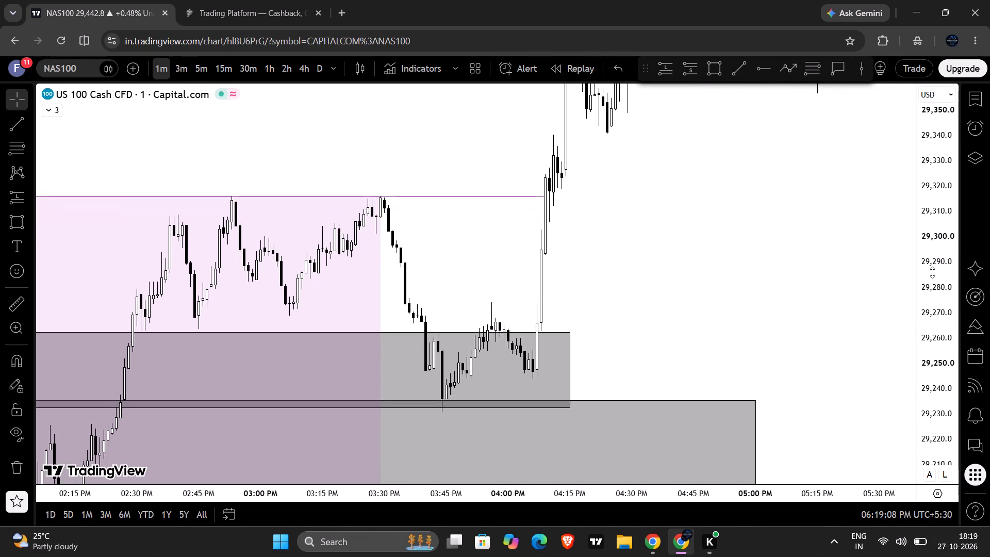
{"action": "scroll", "coordinate": [932, 272], "scroll_direction": "up", "scroll_amount": 1}
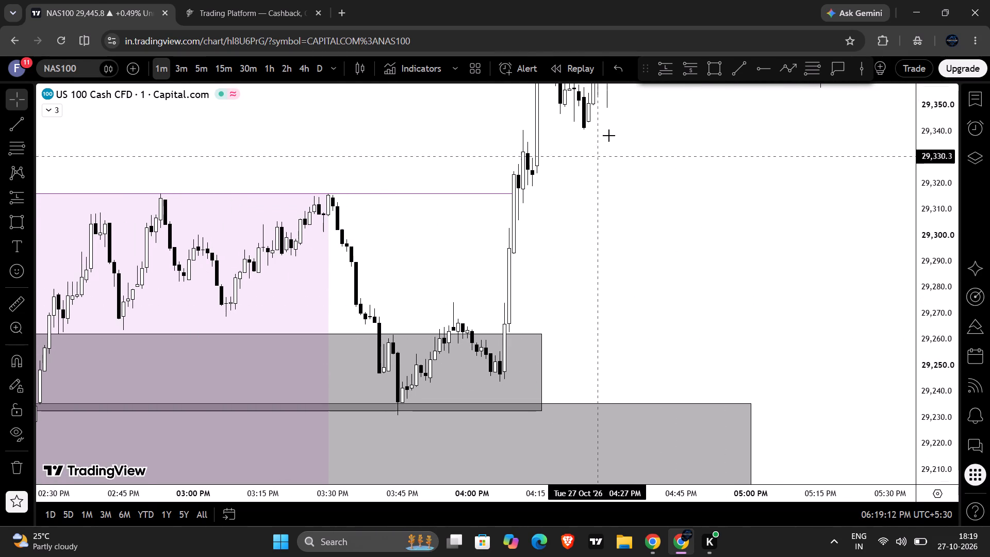
{"action": "left_click", "coordinate": [714, 65]}
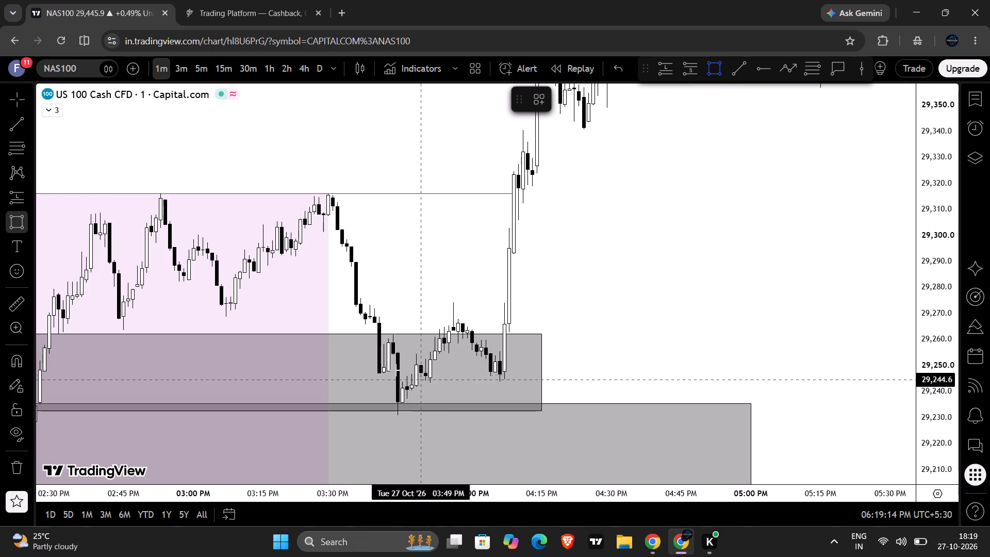
{"action": "left_click", "coordinate": [383, 355]}
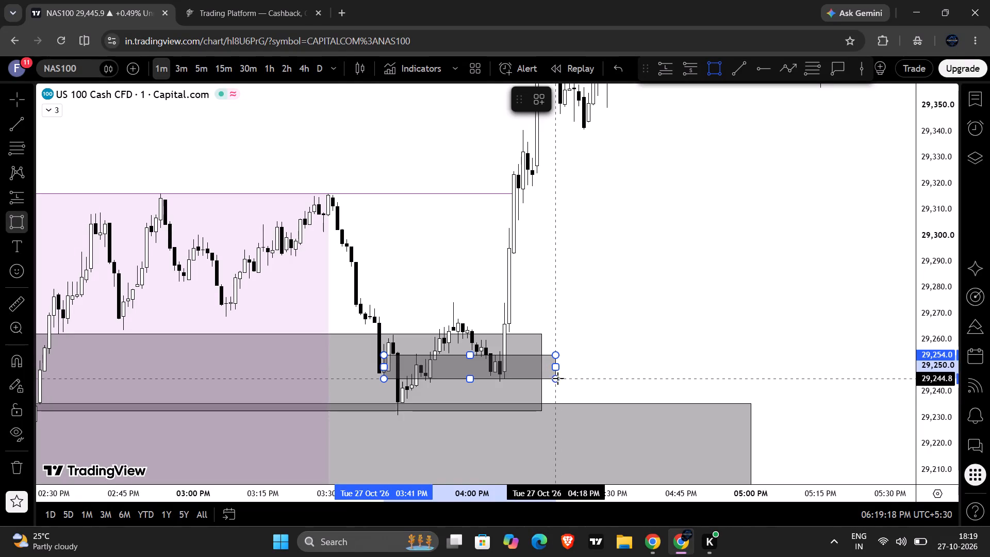
{"action": "left_click", "coordinate": [558, 382]}
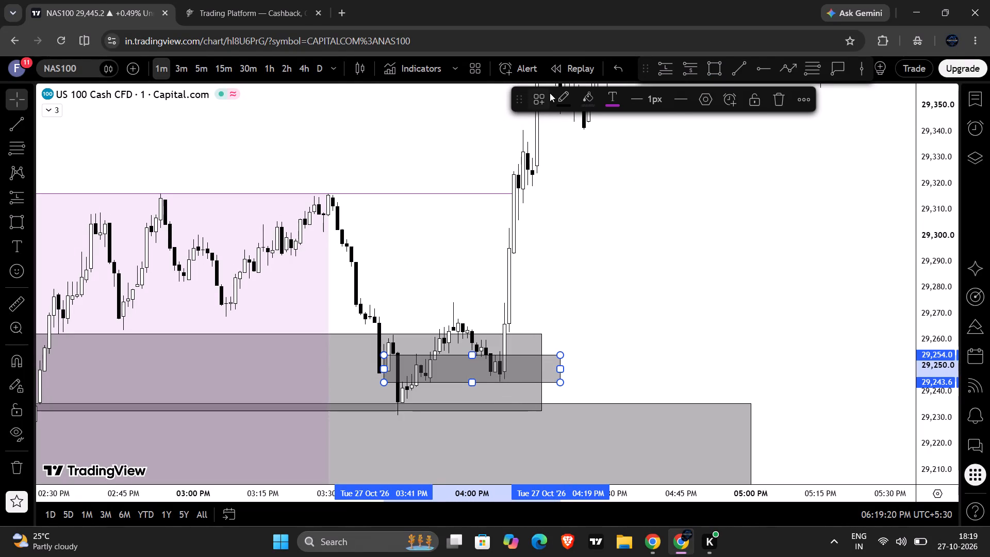
Apply the IFVG drawing template to the new 1-minute rectangle.
{"action": "left_click", "coordinate": [541, 97]}
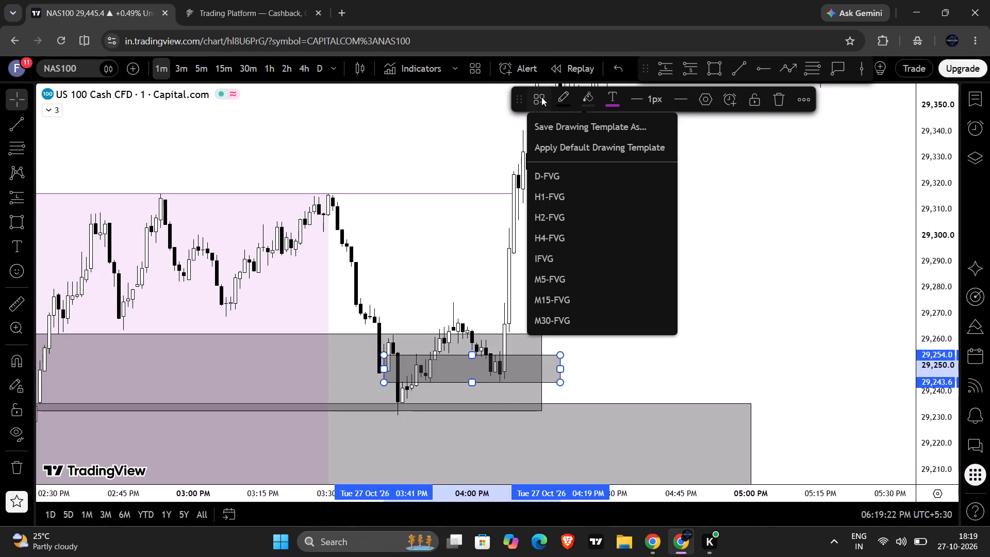
{"action": "left_click", "coordinate": [571, 263]}
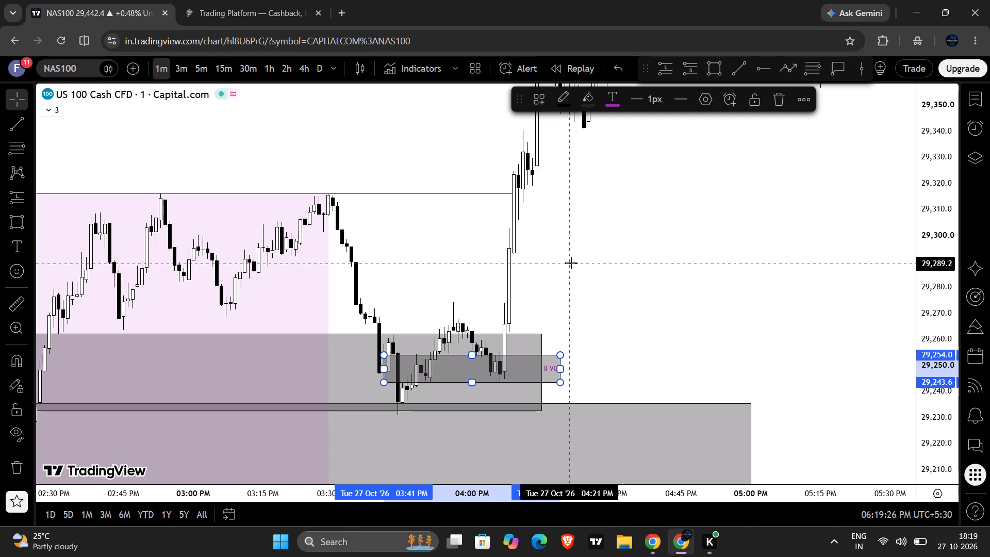
{"action": "left_click", "coordinate": [571, 263]}
Place a long position at 3:53 PM with entry 29,260.7, stop 29,230.7 and target about 29,316.7.
{"action": "left_click", "coordinate": [672, 72]}
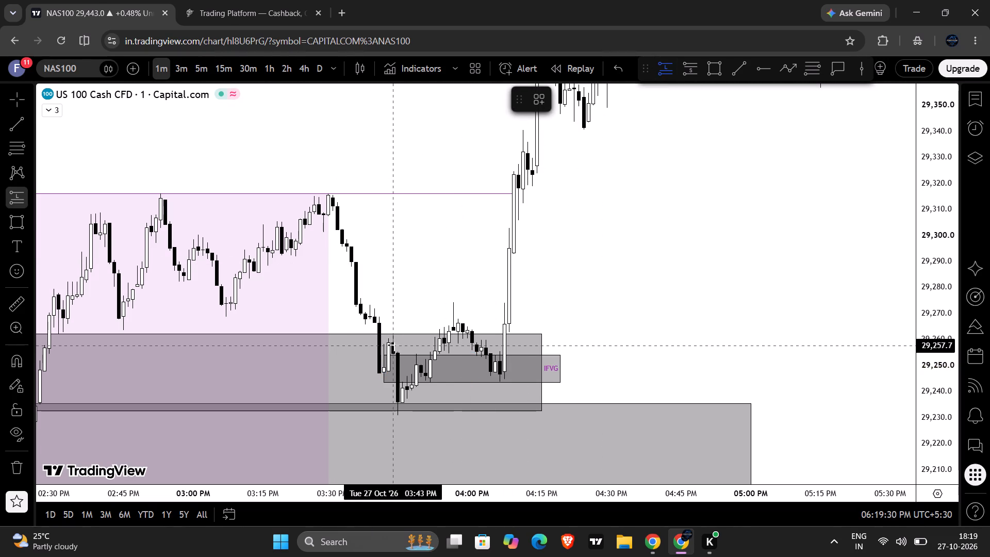
{"action": "left_click", "coordinate": [440, 337]}
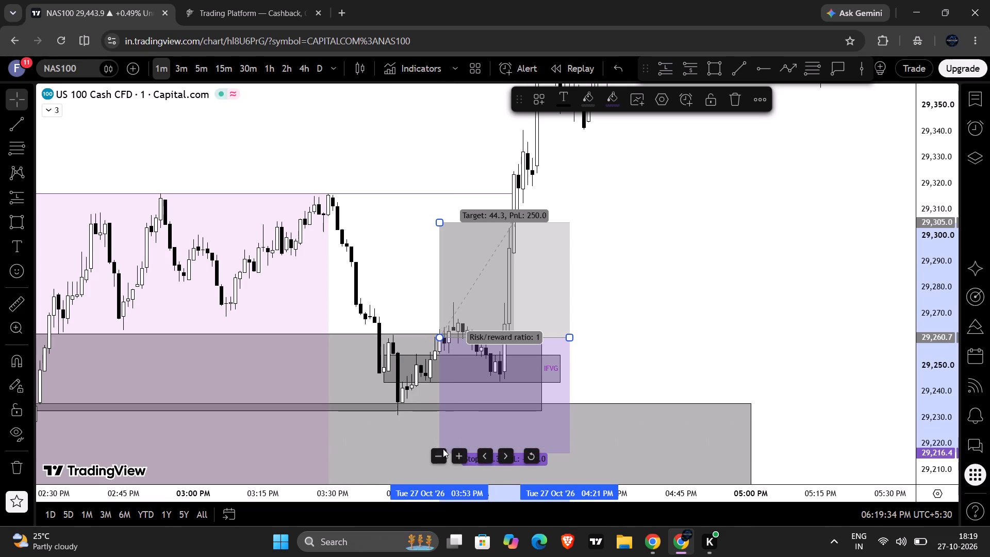
{"action": "left_click_drag", "start_coordinate": [583, 368], "coordinate": [587, 335]}
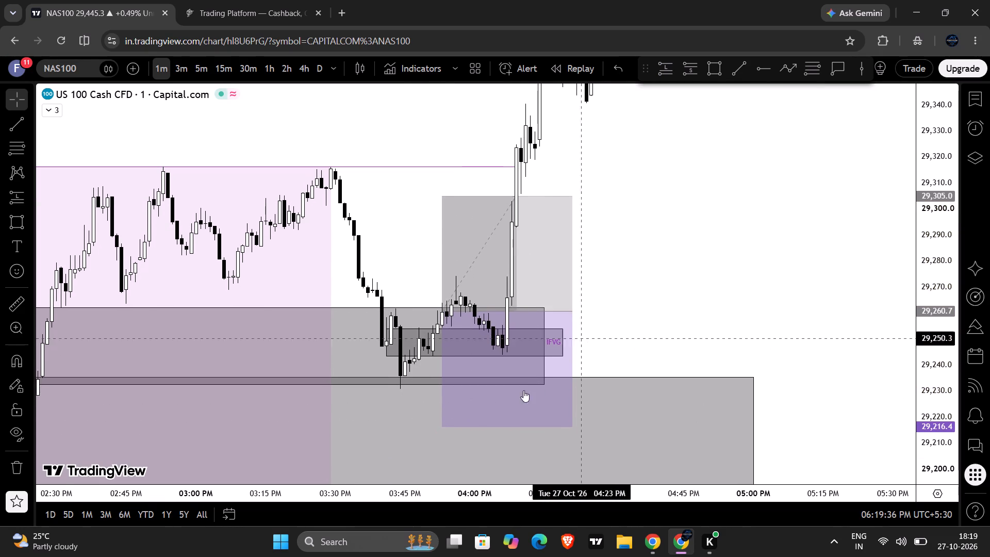
{"action": "left_click_drag", "start_coordinate": [443, 423], "coordinate": [437, 396]}
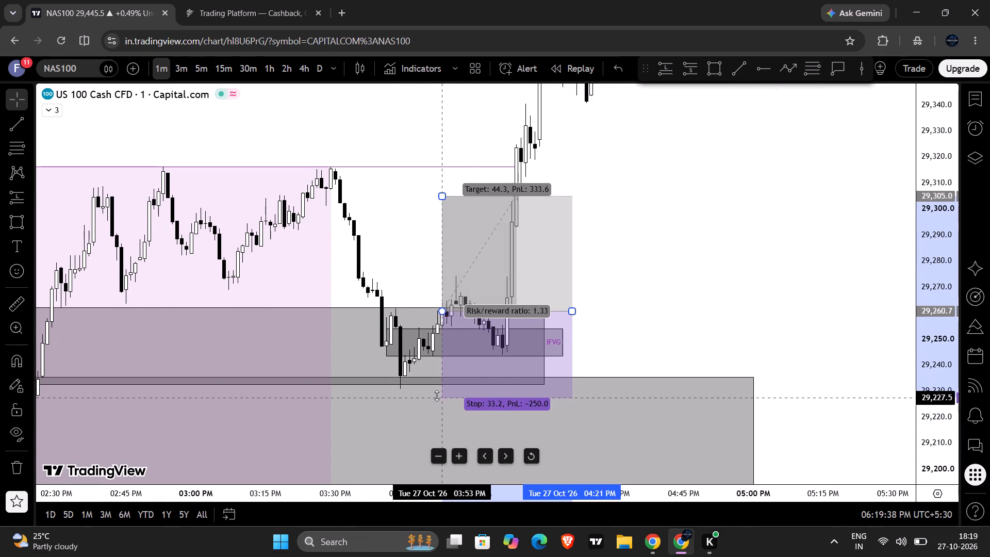
{"action": "left_click_drag", "start_coordinate": [437, 396], "coordinate": [434, 389]}
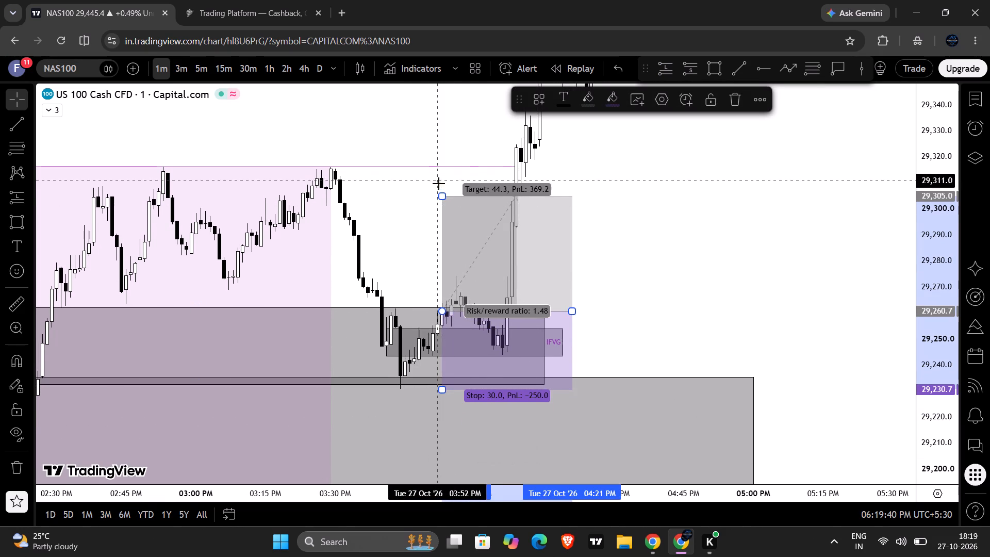
{"action": "left_click_drag", "start_coordinate": [443, 197], "coordinate": [456, 166]}
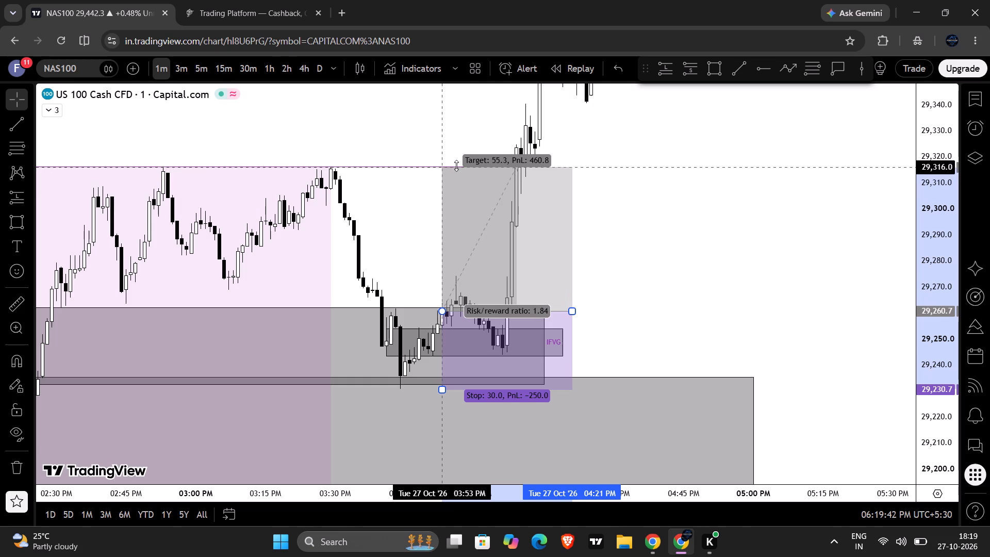
{"action": "left_click_drag", "start_coordinate": [456, 166], "coordinate": [458, 166]}
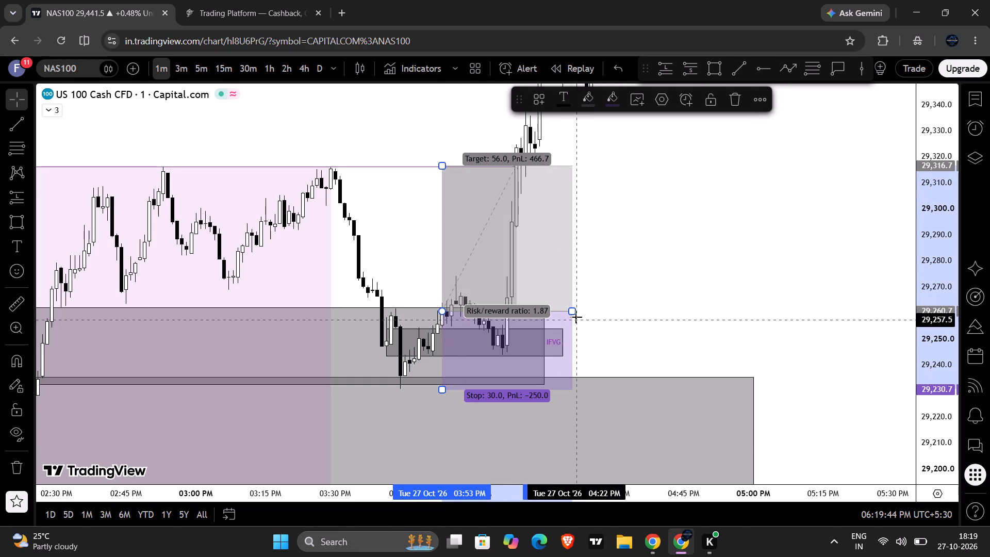
Shorten the long position on the NAS100 1-minute chart so it ends at about 4:11 PM.
{"action": "left_click_drag", "start_coordinate": [575, 315], "coordinate": [525, 303]}
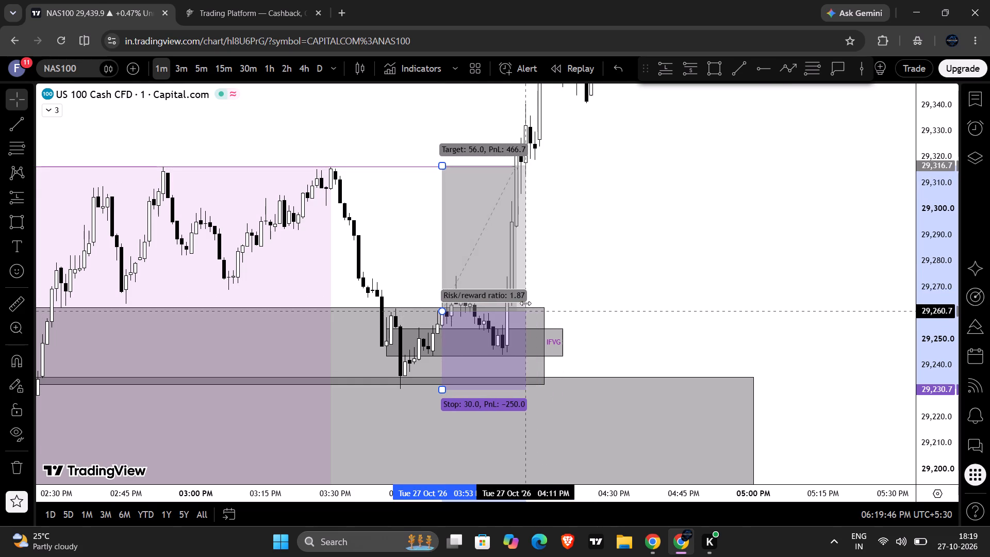
{"action": "left_click_drag", "start_coordinate": [525, 303], "coordinate": [526, 303]}
{"action": "left_click", "coordinate": [581, 278]}
Examine NAS100 1-minute price action through the London session and around the grey zones, the IFVG and the long position.
{"action": "scroll", "coordinate": [581, 278], "scroll_direction": "down", "scroll_amount": 2}
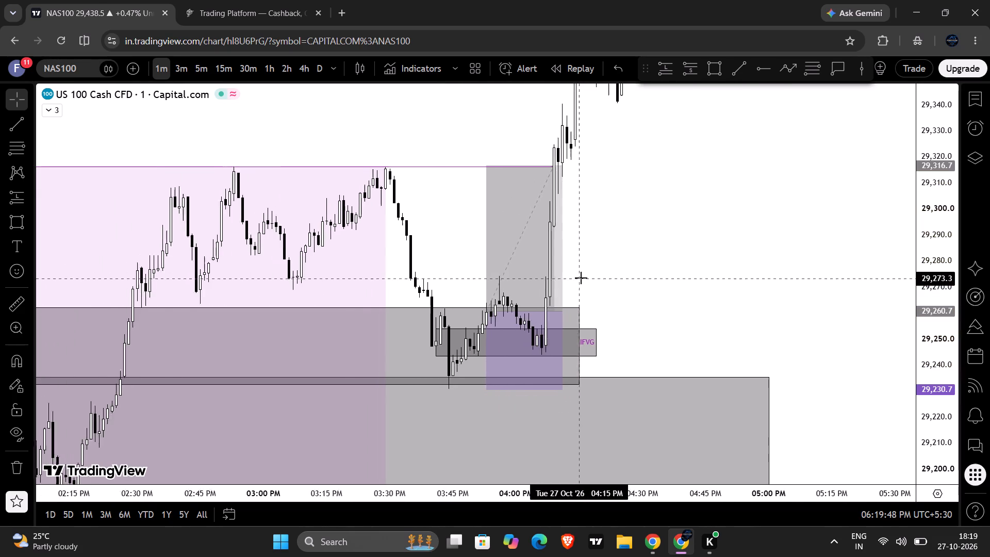
{"action": "scroll", "coordinate": [581, 278], "scroll_direction": "down", "scroll_amount": 1}
{"action": "scroll", "coordinate": [308, 247], "scroll_direction": "down", "scroll_amount": 1}
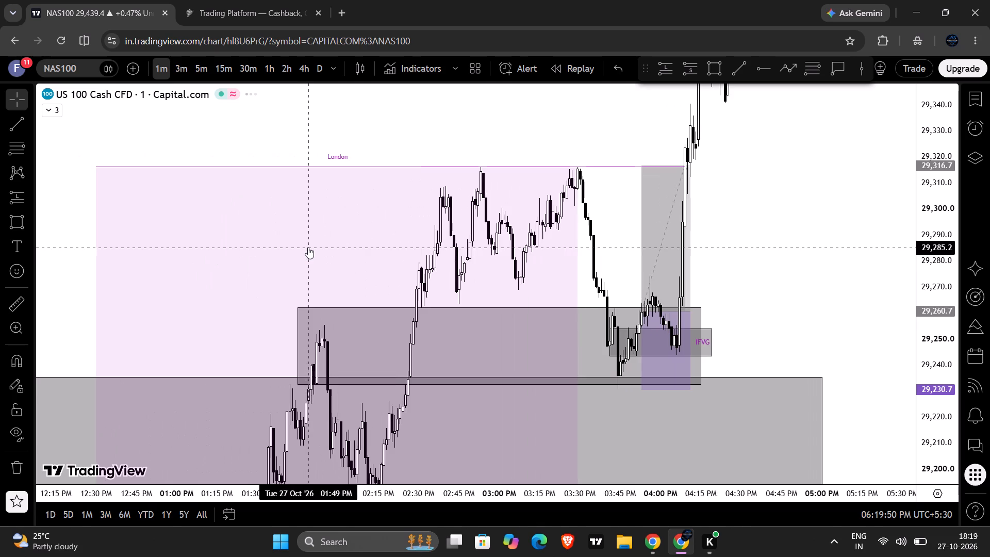
{"action": "scroll", "coordinate": [308, 247], "scroll_direction": "down", "scroll_amount": 1}
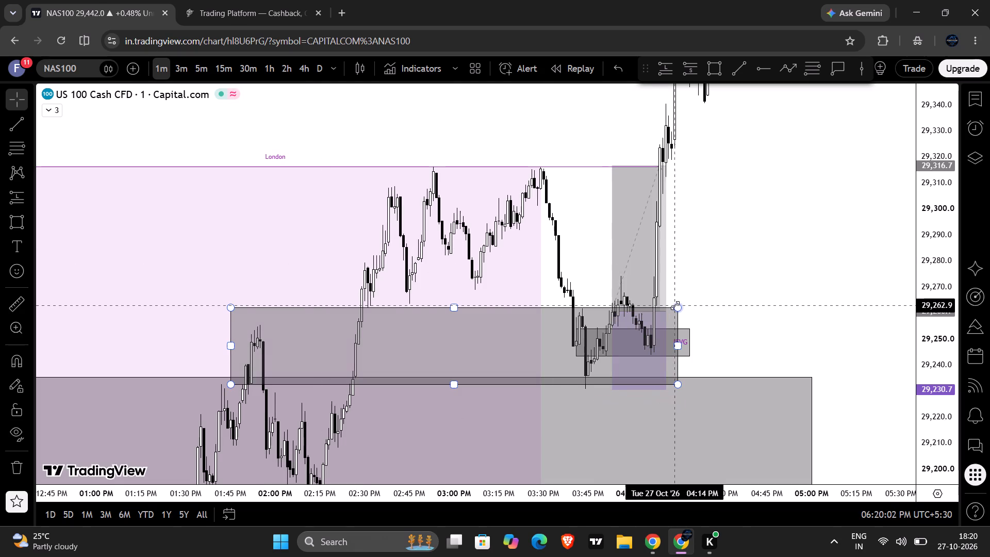
{"action": "left_click_drag", "start_coordinate": [679, 302], "coordinate": [712, 267]}
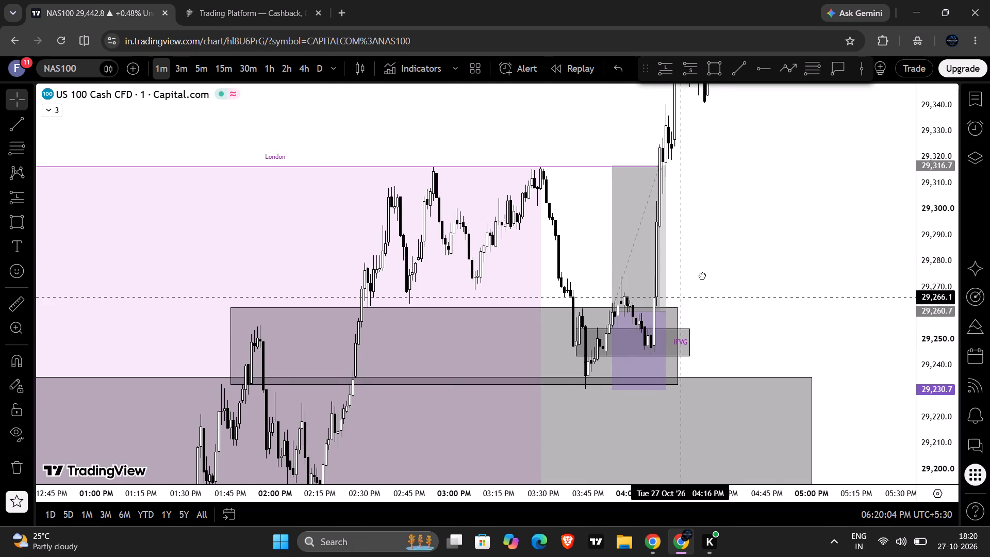
{"action": "left_click_drag", "start_coordinate": [712, 267], "coordinate": [776, 239]}
{"action": "scroll", "coordinate": [776, 239], "scroll_direction": "up", "scroll_amount": 2}
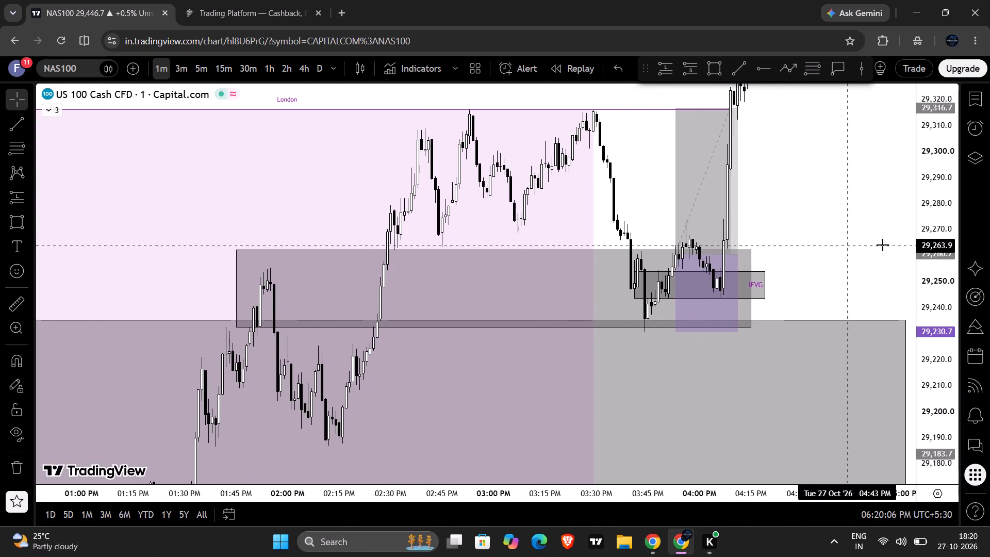
{"action": "scroll", "coordinate": [944, 248], "scroll_direction": "up", "scroll_amount": 4}
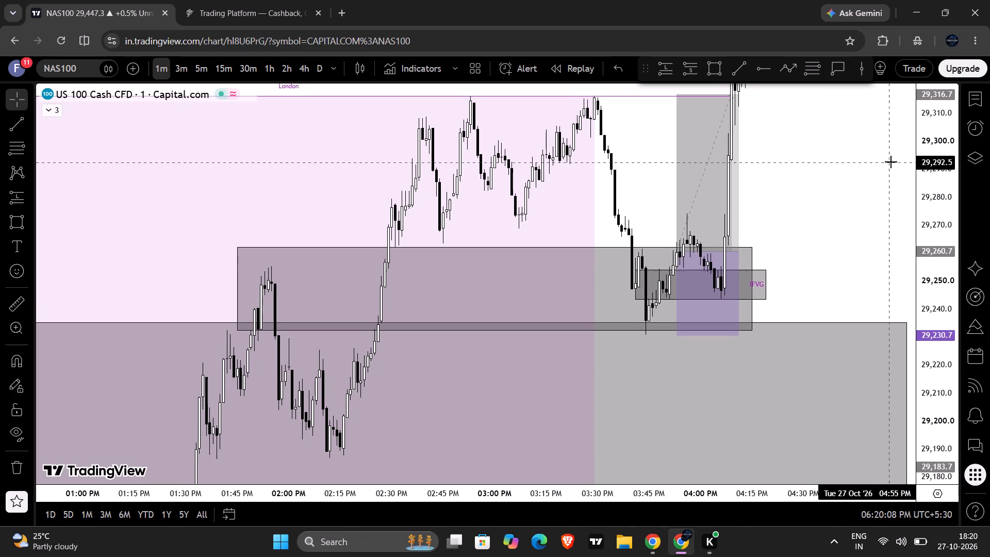
{"action": "scroll", "coordinate": [891, 162], "scroll_direction": "down", "scroll_amount": 7}
{"action": "scroll", "coordinate": [891, 162], "scroll_direction": "up", "scroll_amount": 4}
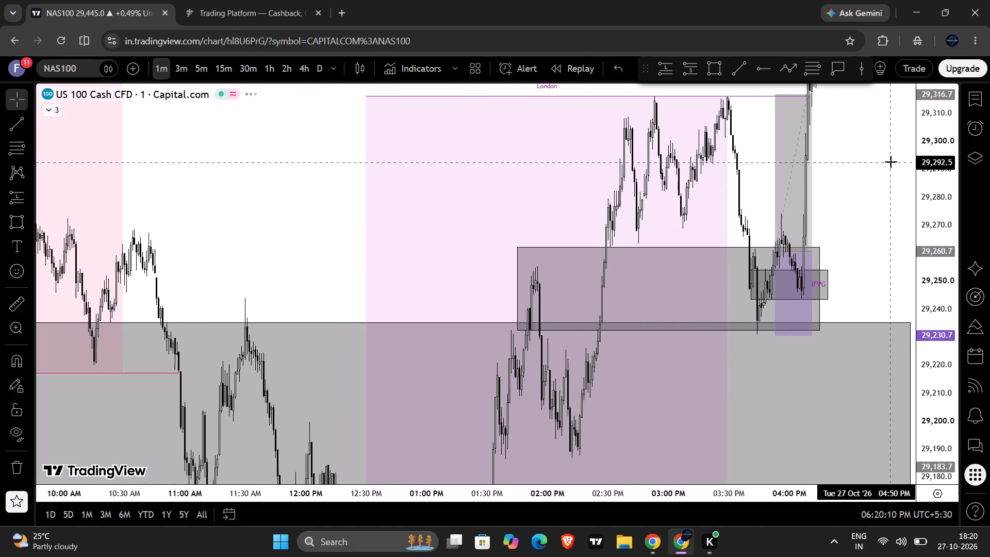
{"action": "scroll", "coordinate": [891, 162], "scroll_direction": "up", "scroll_amount": 5}
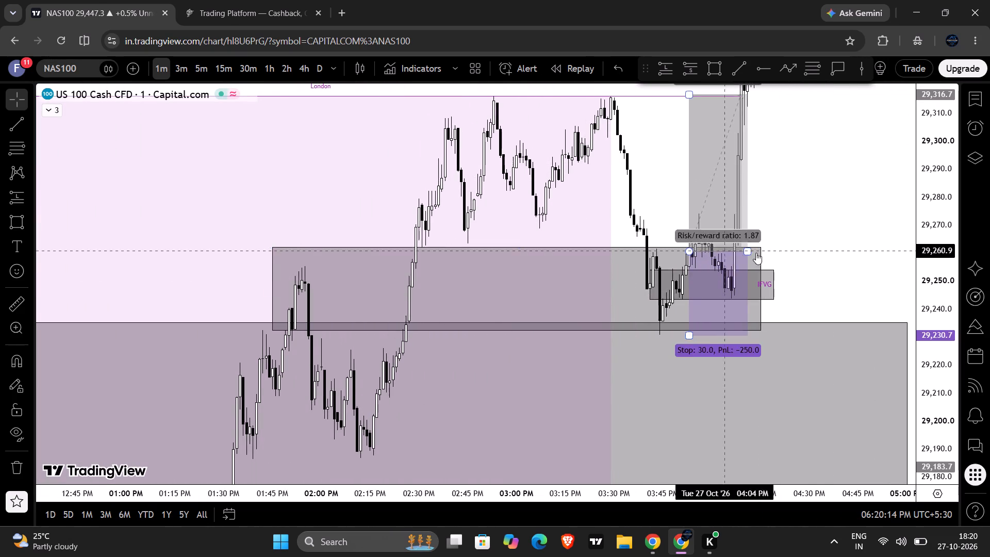
{"action": "scroll", "coordinate": [759, 0], "scroll_direction": "down", "scroll_amount": 5}
{"action": "scroll", "coordinate": [699, 0], "scroll_direction": "down", "scroll_amount": 1}
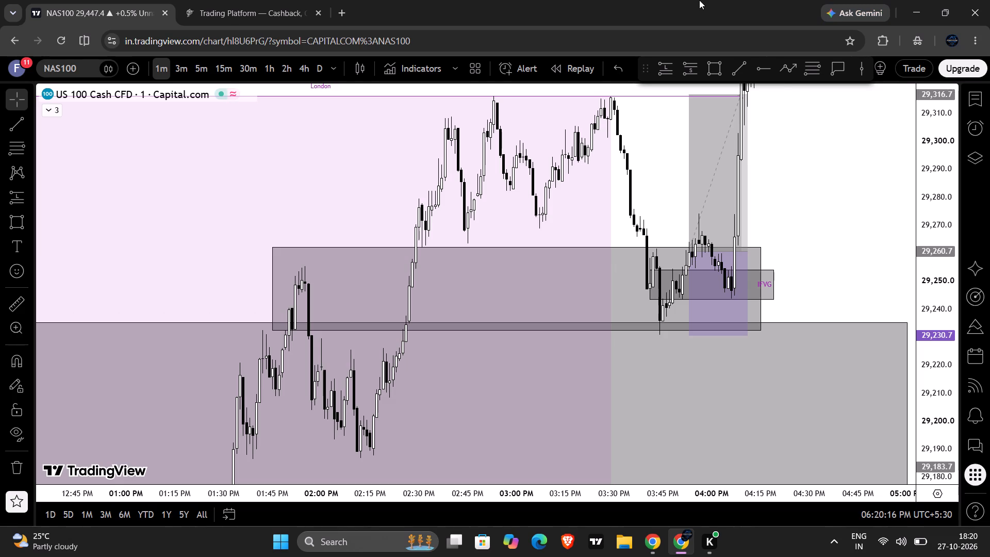
{"action": "scroll", "coordinate": [931, 338], "scroll_direction": "down", "scroll_amount": 4}
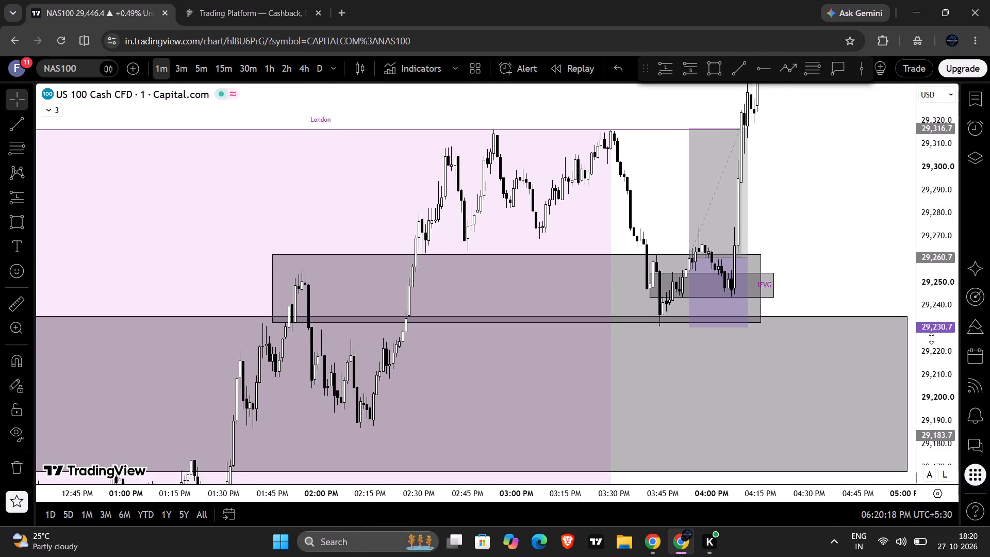
{"action": "scroll", "coordinate": [931, 338], "scroll_direction": "down", "scroll_amount": 4}
{"action": "scroll", "coordinate": [836, 319], "scroll_direction": "down", "scroll_amount": 7}
{"action": "scroll", "coordinate": [836, 319], "scroll_direction": "up", "scroll_amount": 5}
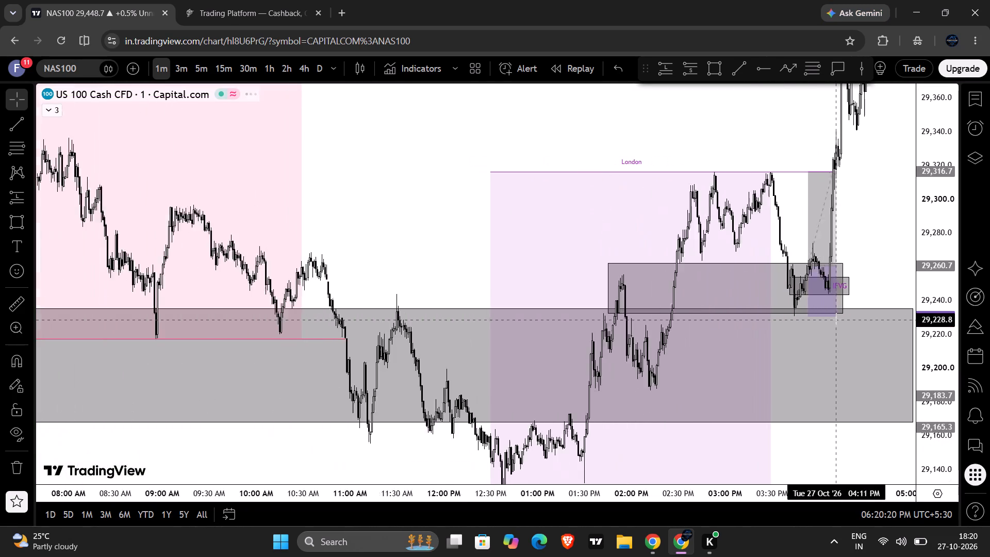
{"action": "scroll", "coordinate": [836, 319], "scroll_direction": "up", "scroll_amount": 3}
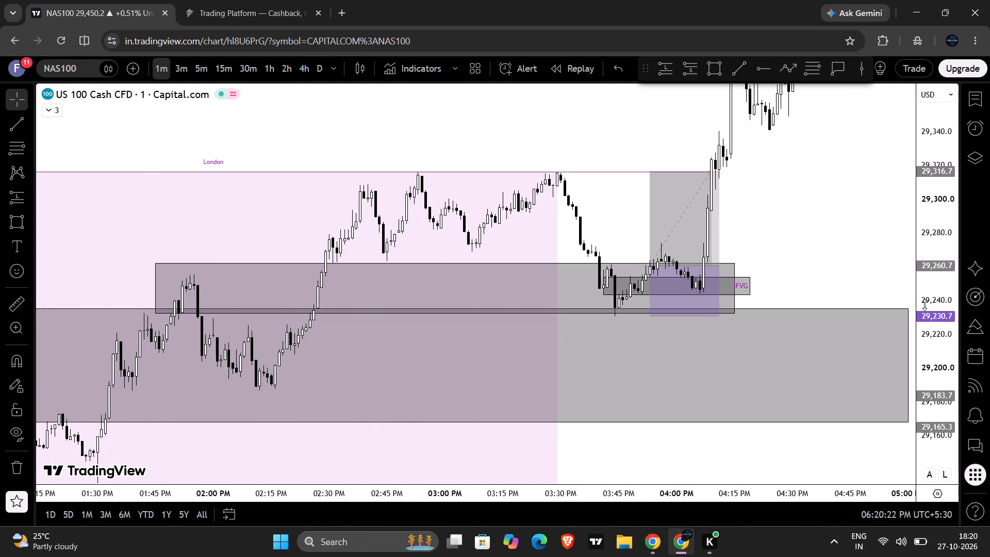
{"action": "scroll", "coordinate": [925, 305], "scroll_direction": "up", "scroll_amount": 6}
{"action": "scroll", "coordinate": [874, 313], "scroll_direction": "down", "scroll_amount": 1}
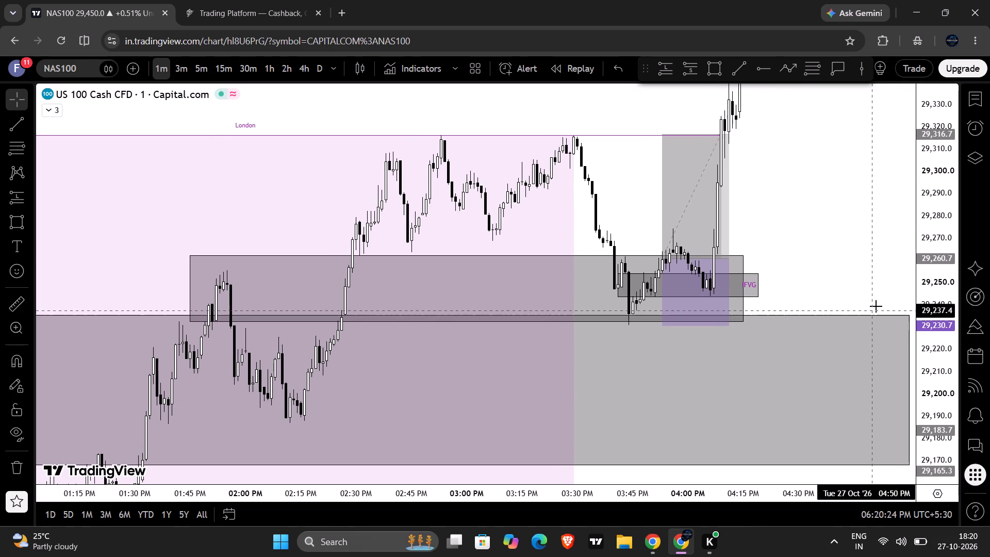
Shorten the large lower zone on the 1-minute chart so it ends at about 4:26 PM.
{"action": "left_click_drag", "start_coordinate": [879, 304], "coordinate": [798, 284]}
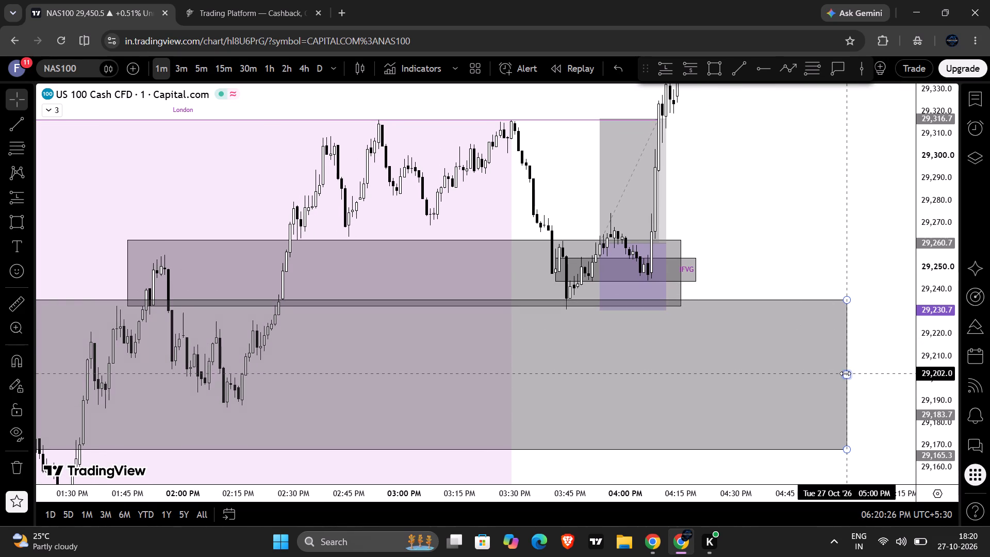
{"action": "left_click_drag", "start_coordinate": [845, 373], "coordinate": [721, 345]}
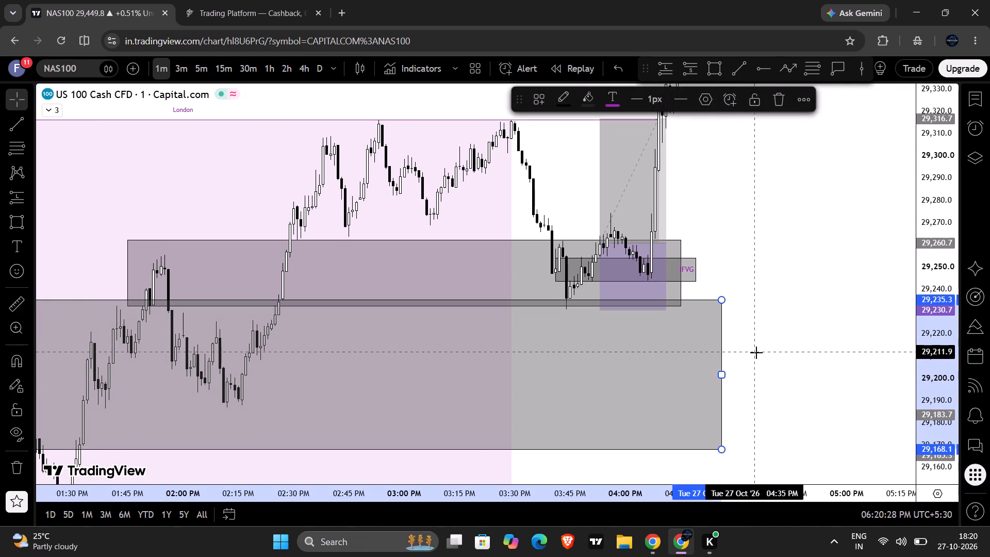
{"action": "left_click", "coordinate": [756, 353]}
Check the NAS100.F chart on the TakeProfit platform and return to the TradingView NAS100 chart.
{"action": "scroll", "coordinate": [756, 353], "scroll_direction": "down", "scroll_amount": 2}
{"action": "left_click_drag", "start_coordinate": [763, 289], "coordinate": [808, 296]}
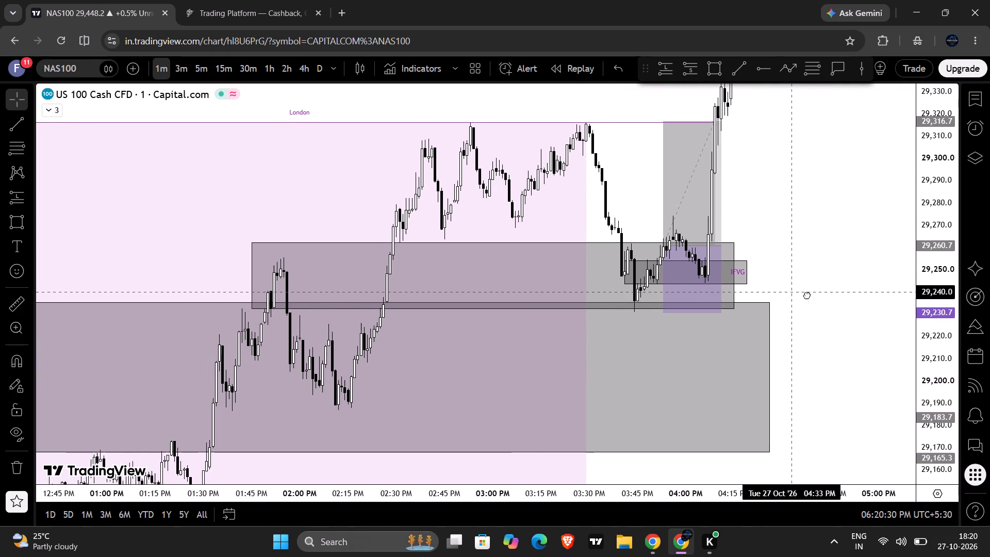
{"action": "left_click_drag", "start_coordinate": [808, 296], "coordinate": [808, 303]}
{"action": "scroll", "coordinate": [808, 303], "scroll_direction": "up", "scroll_amount": 2}
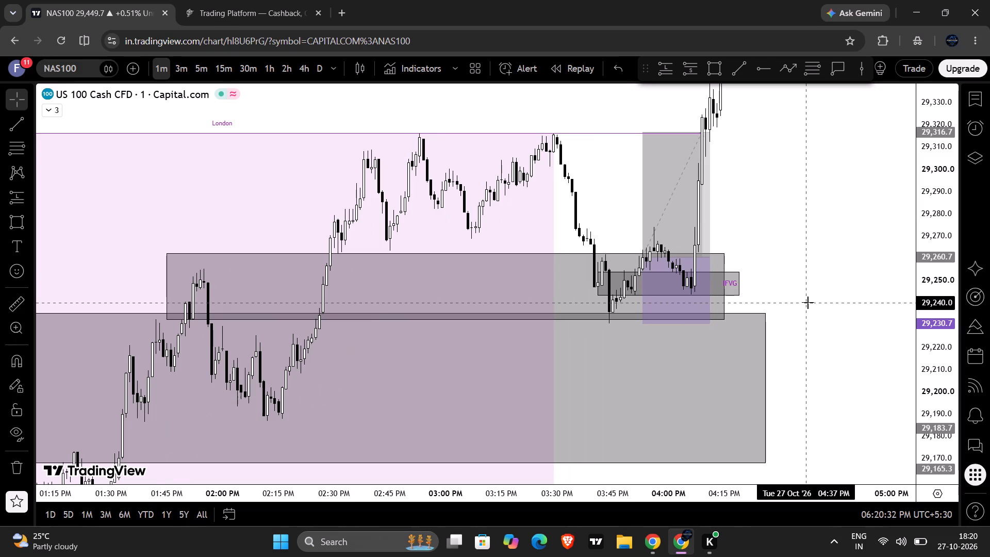
{"action": "left_click", "coordinate": [254, 1]}
{"action": "left_click", "coordinate": [133, 0]}
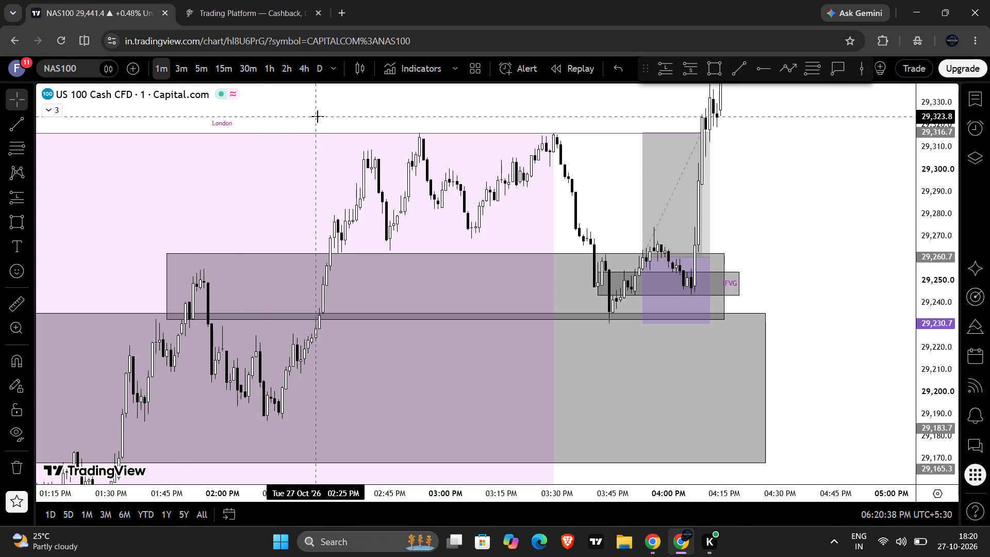
{"action": "left_click", "coordinate": [296, 0]}
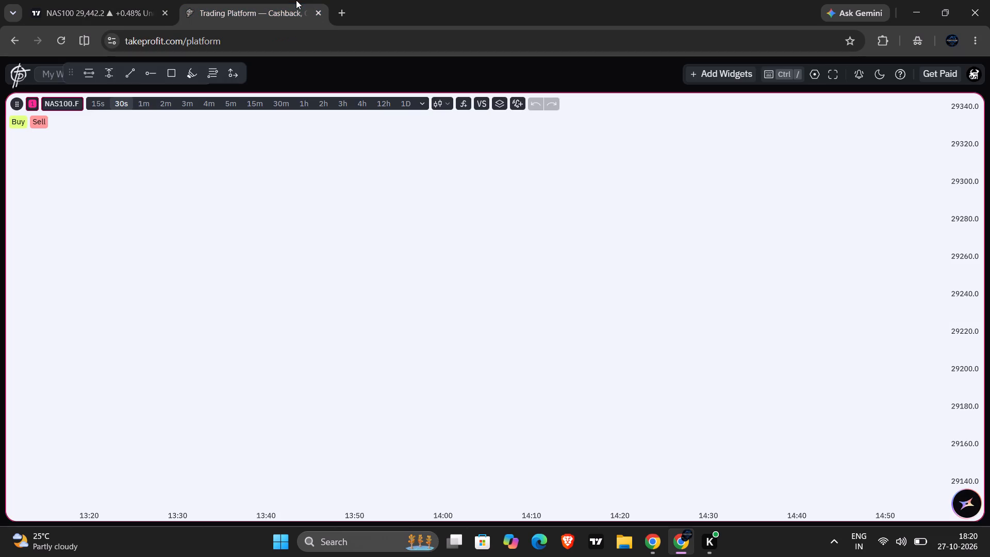
{"action": "left_click", "coordinate": [125, 0]}
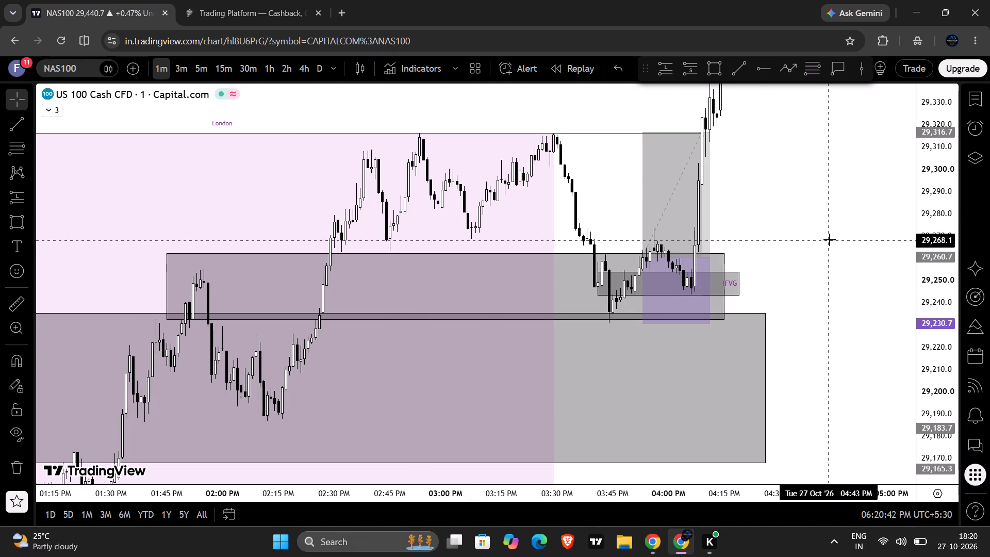
Examine the 1-minute NAS100 structure from about 1:00 PM to 4:30 PM against the two large zones, the IFVG and the long position.
{"action": "left_click", "coordinate": [830, 240]}
{"action": "scroll", "coordinate": [830, 240], "scroll_direction": "up", "scroll_amount": 2}
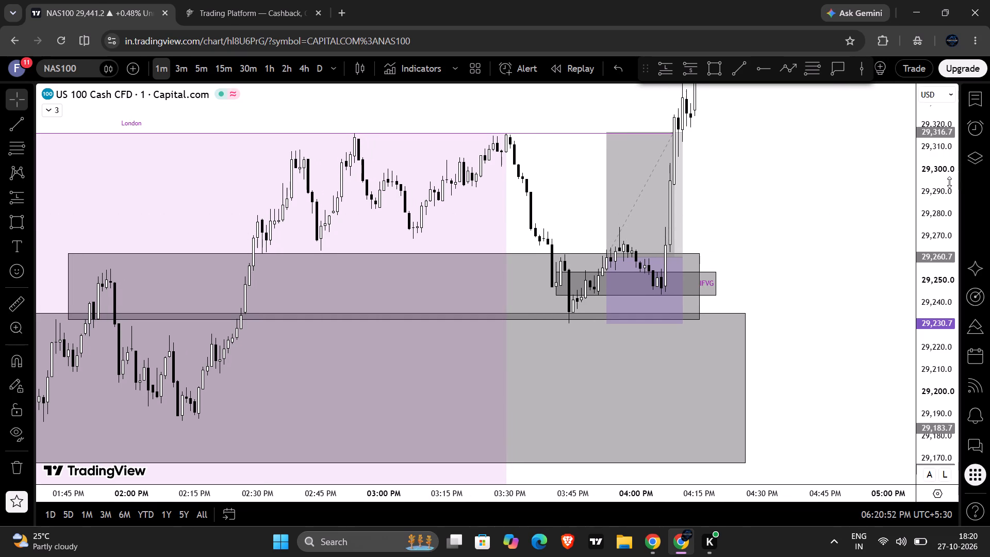
{"action": "scroll", "coordinate": [949, 182], "scroll_direction": "up", "scroll_amount": 2}
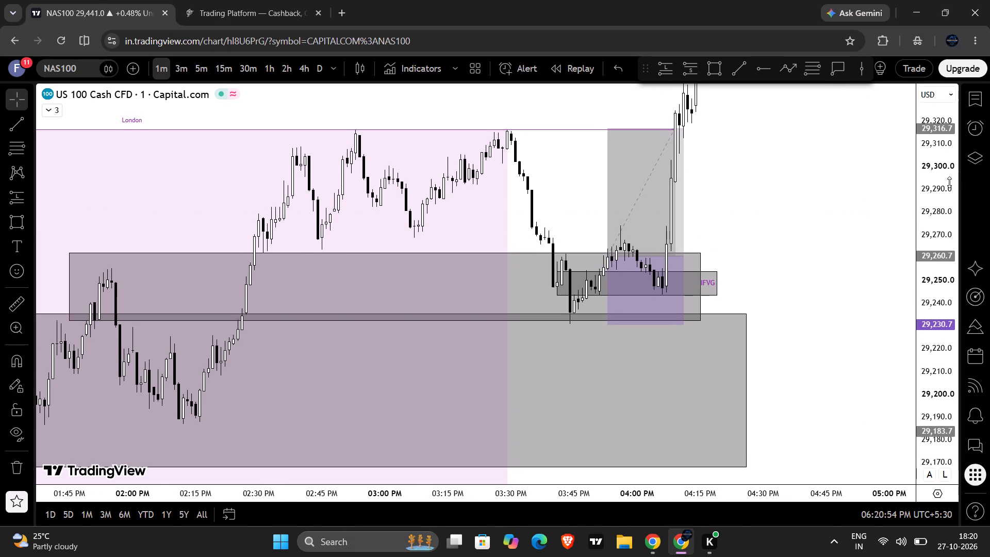
{"action": "scroll", "coordinate": [949, 182], "scroll_direction": "up", "scroll_amount": 2}
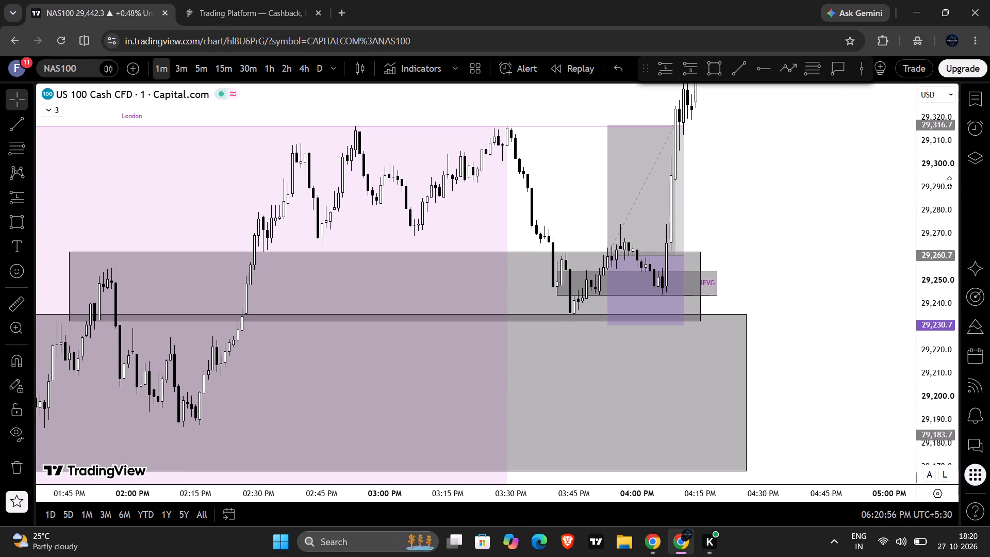
{"action": "scroll", "coordinate": [735, 216], "scroll_direction": "down", "scroll_amount": 1}
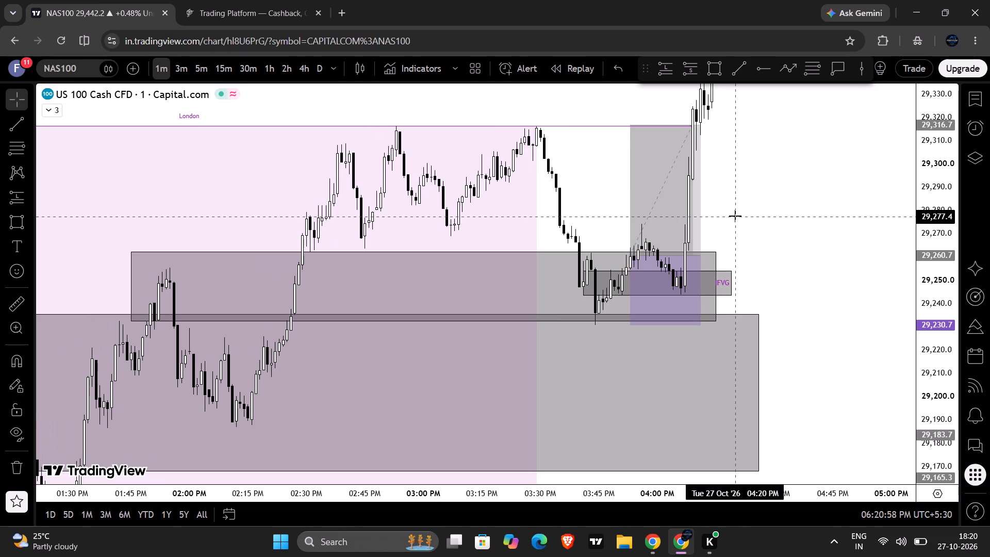
{"action": "scroll", "coordinate": [404, 247], "scroll_direction": "down", "scroll_amount": 2}
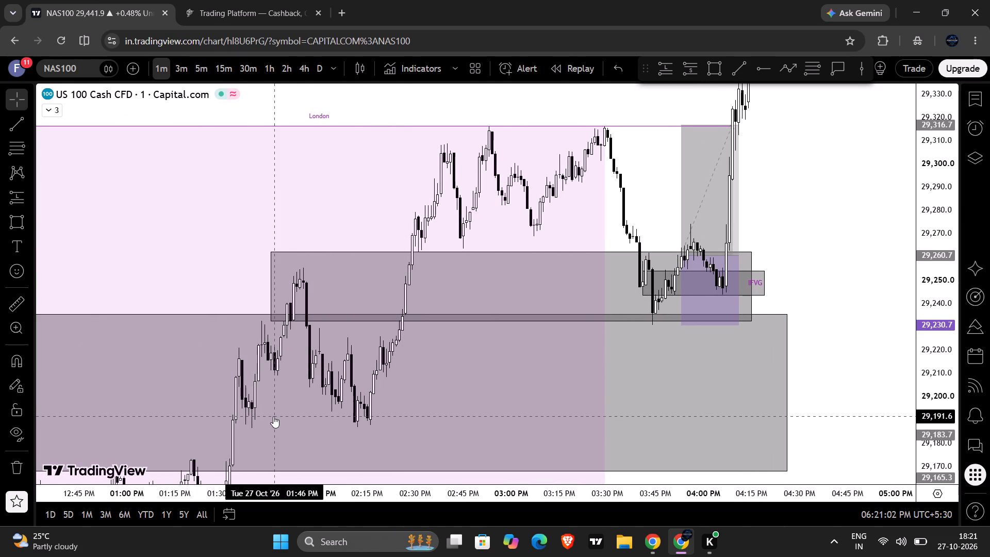
{"action": "left_click_drag", "start_coordinate": [273, 416], "coordinate": [400, 281]}
{"action": "scroll", "coordinate": [400, 281], "scroll_direction": "up", "scroll_amount": 3}
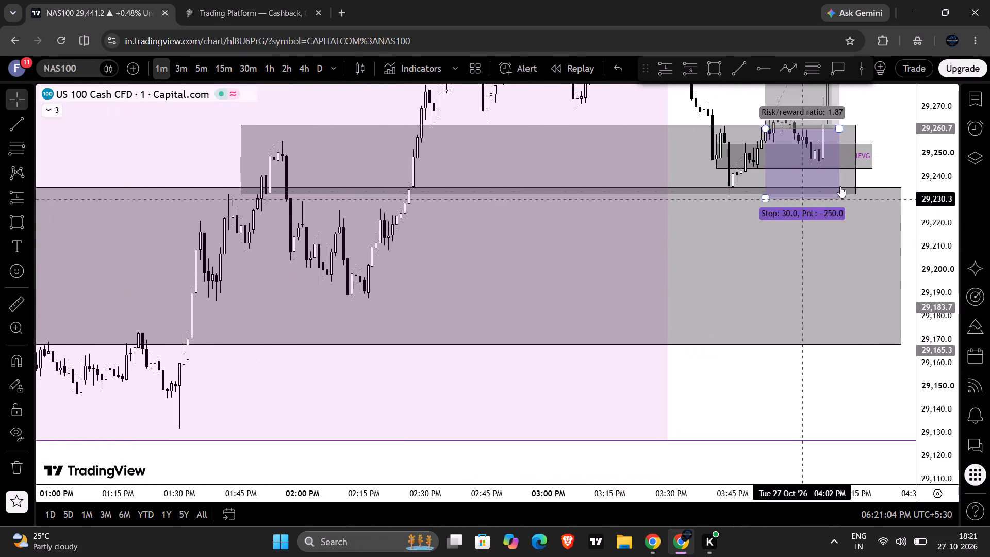
{"action": "scroll", "coordinate": [936, 197], "scroll_direction": "up", "scroll_amount": 6}
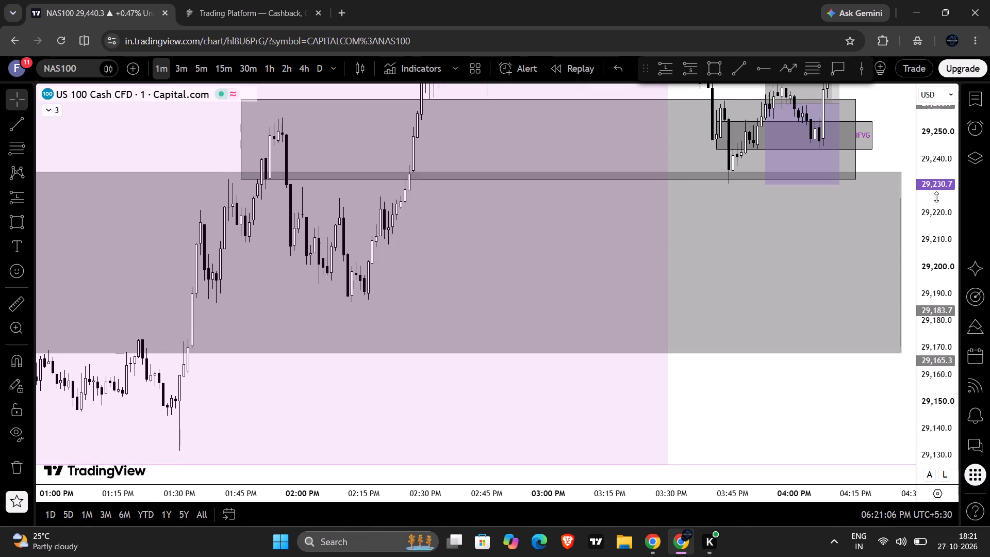
{"action": "scroll", "coordinate": [936, 197], "scroll_direction": "up", "scroll_amount": 15}
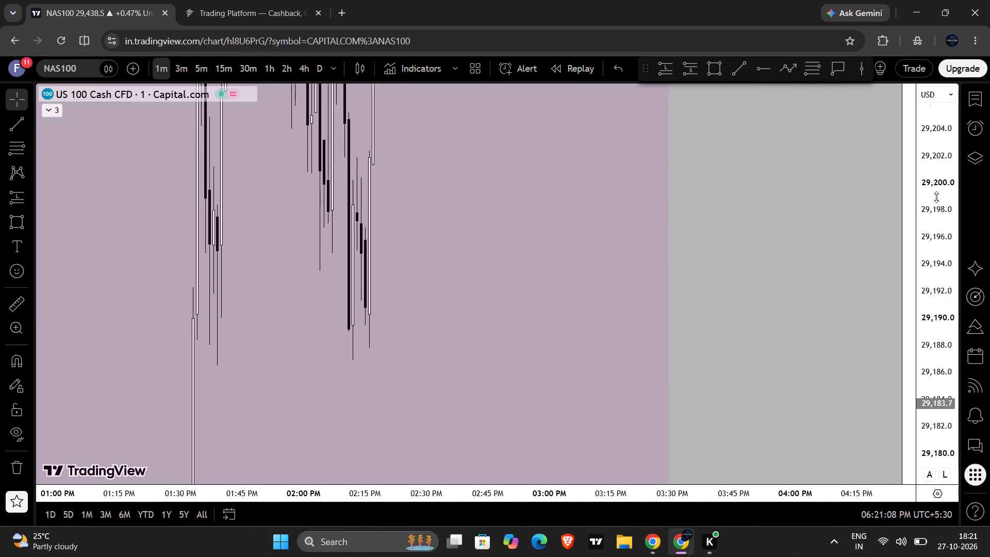
{"action": "scroll", "coordinate": [936, 197], "scroll_direction": "down", "scroll_amount": 20}
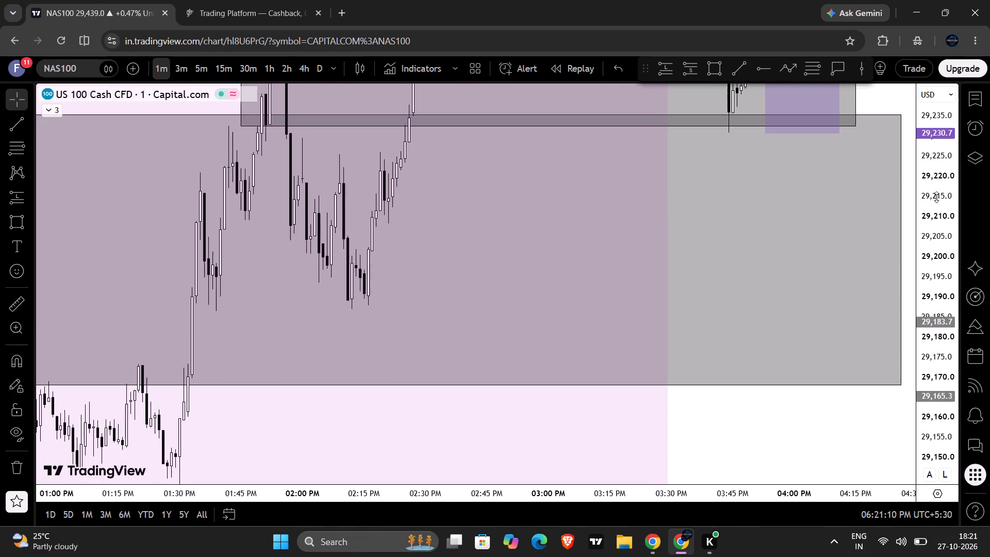
{"action": "scroll", "coordinate": [936, 197], "scroll_direction": "down", "scroll_amount": 7}
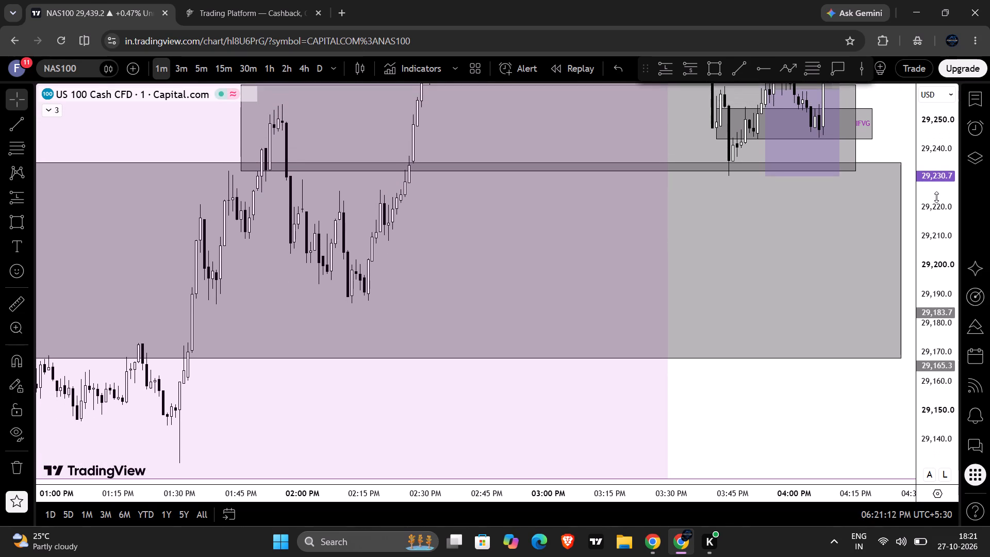
{"action": "scroll", "coordinate": [936, 197], "scroll_direction": "down", "scroll_amount": 1}
{"action": "left_click_drag", "start_coordinate": [311, 142], "coordinate": [305, 227]}
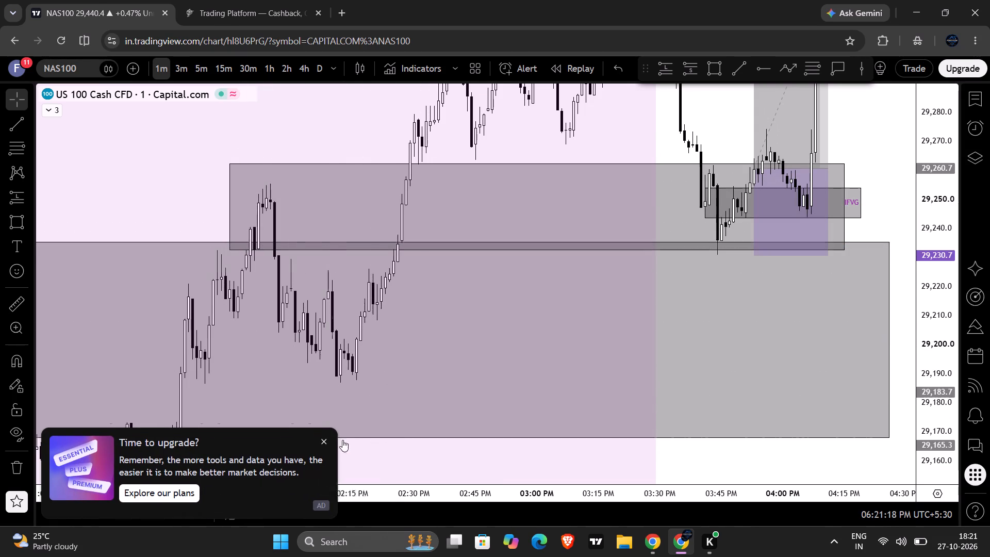
{"action": "left_click", "coordinate": [322, 441]}
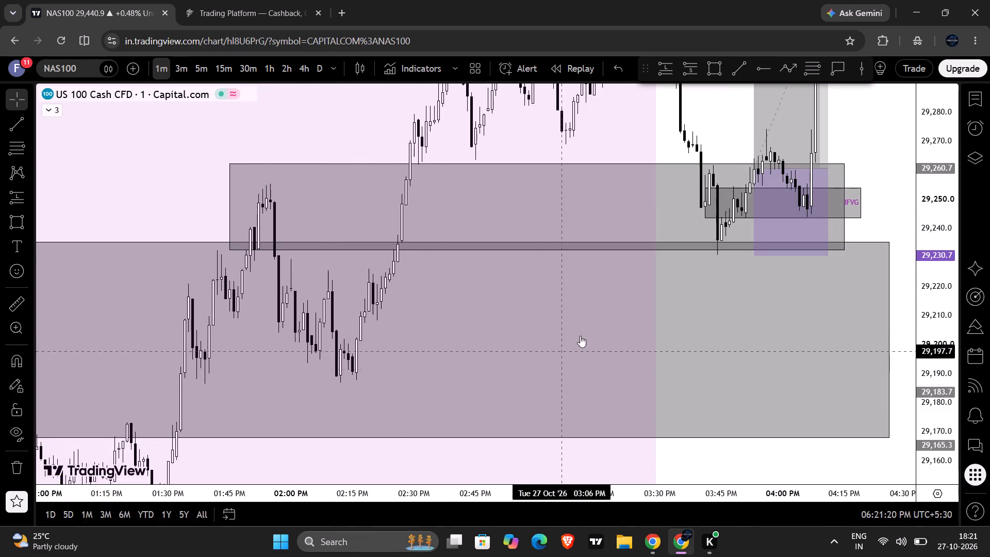
{"action": "left_click_drag", "start_coordinate": [592, 327], "coordinate": [436, 359]}
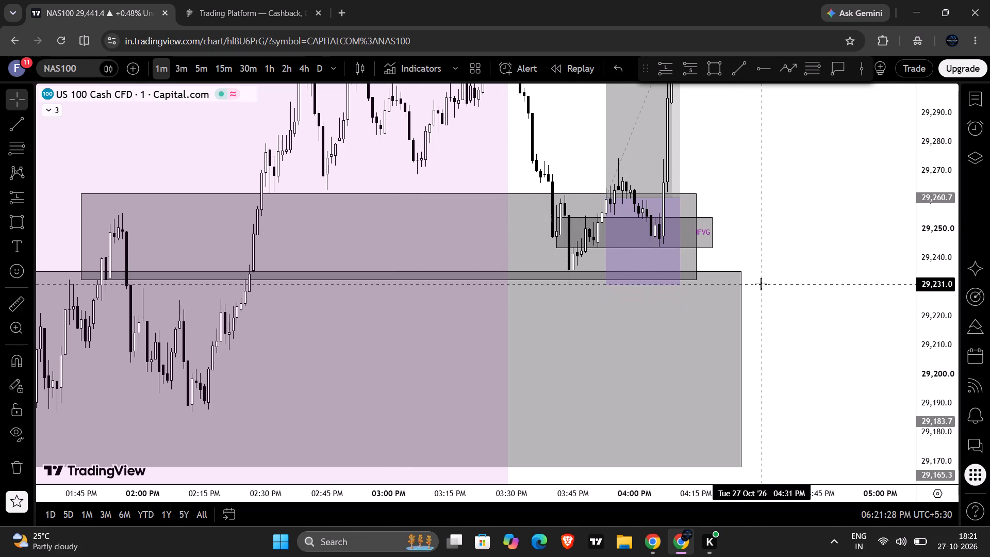
Switch to the other browser window with the XAUUSD 5-minute chart.
{"action": "left_click", "coordinate": [218, 0]}
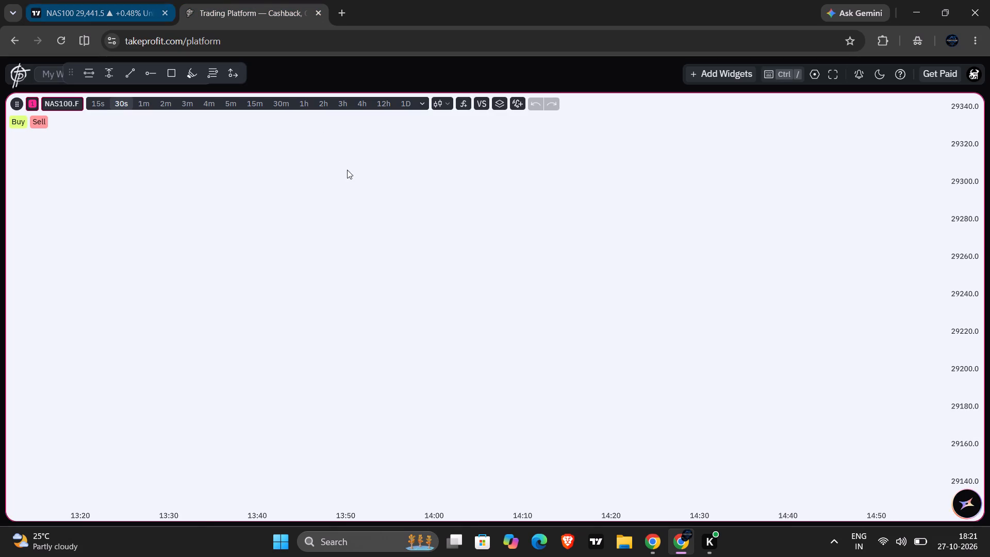
{"action": "left_click", "coordinate": [655, 540]}
Hide all drawings on the XAUUSD 5-minute chart to view the bare price action, and show them again.
{"action": "scroll", "coordinate": [745, 297], "scroll_direction": "down", "scroll_amount": 2}
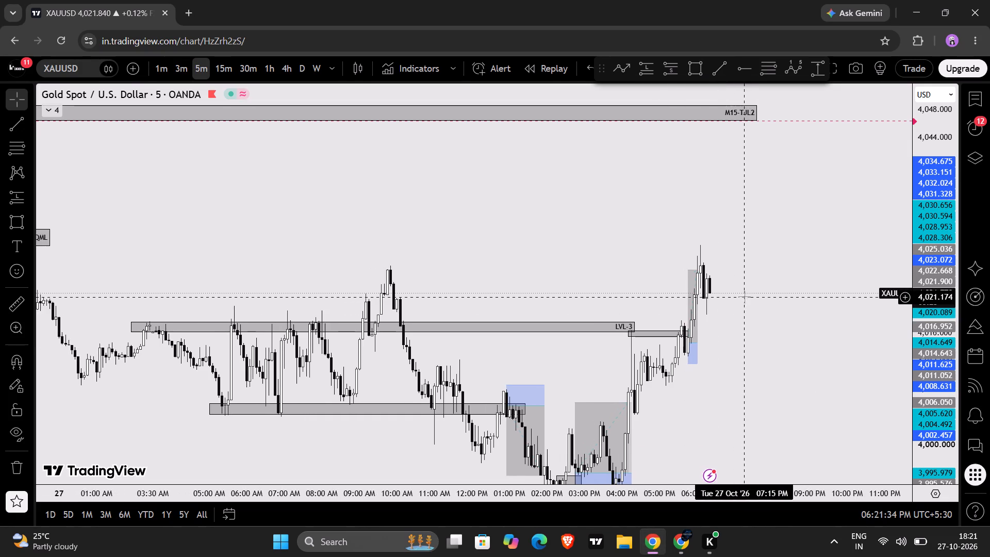
{"action": "scroll", "coordinate": [745, 297], "scroll_direction": "down", "scroll_amount": 3}
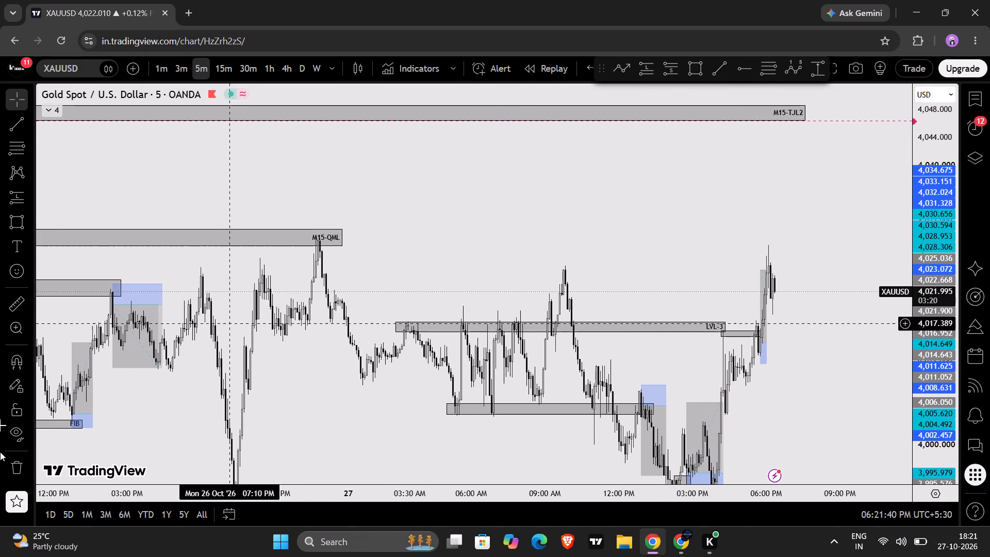
{"action": "left_click", "coordinate": [20, 437]}
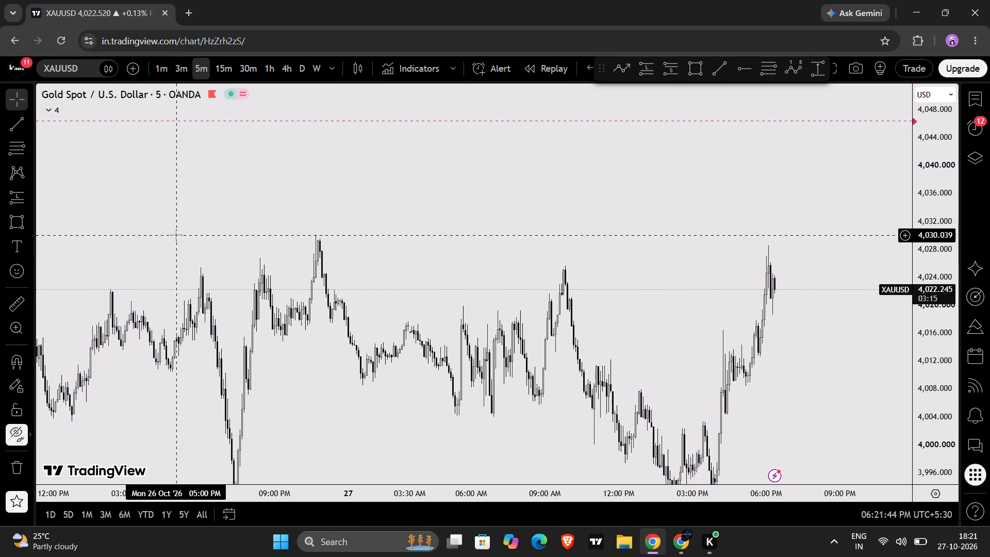
{"action": "left_click", "coordinate": [21, 440]}
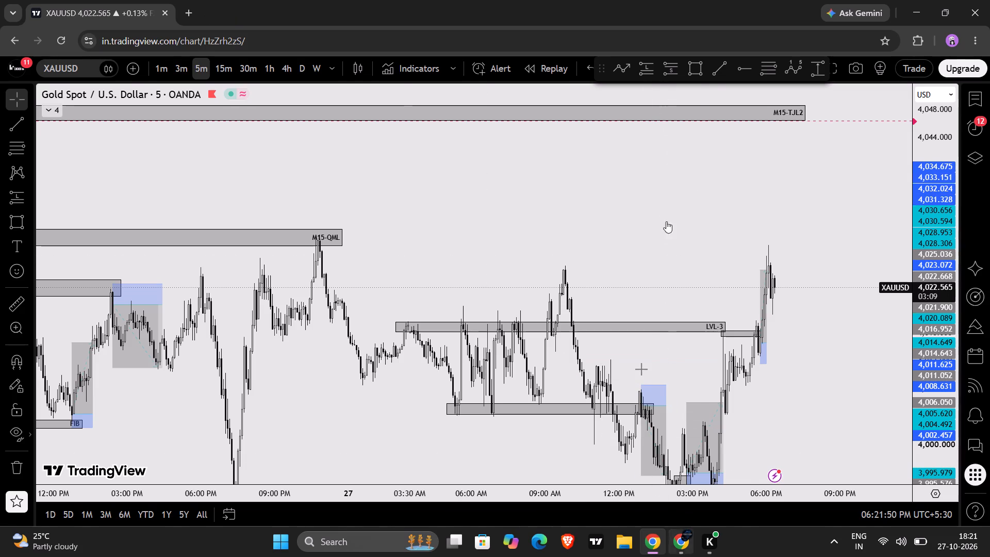
{"action": "scroll", "coordinate": [713, 201], "scroll_direction": "up", "scroll_amount": 6}
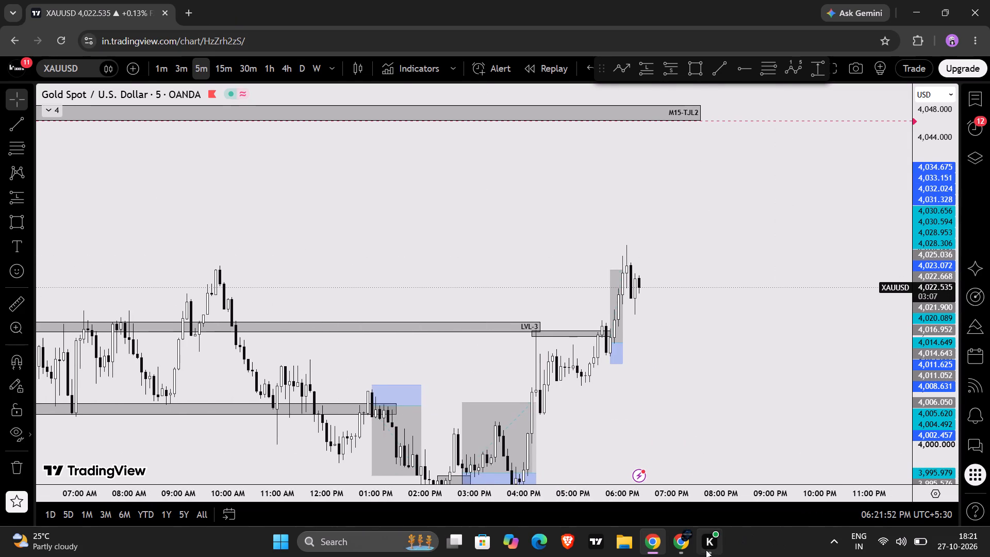
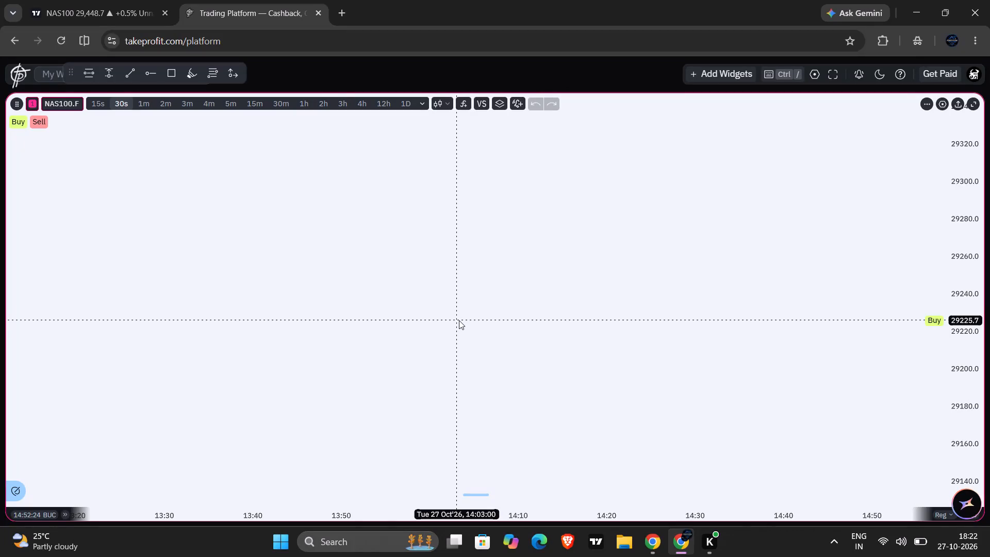
Reload the TakeProfit platform page with the NAS100.F 30-second chart and return to the TradingView NAS100 chart.
{"action": "triple_click", "coordinate": [459, 320]}
{"action": "triple_click", "coordinate": [459, 320]}
{"action": "left_click_drag", "start_coordinate": [459, 320], "coordinate": [602, 321]}
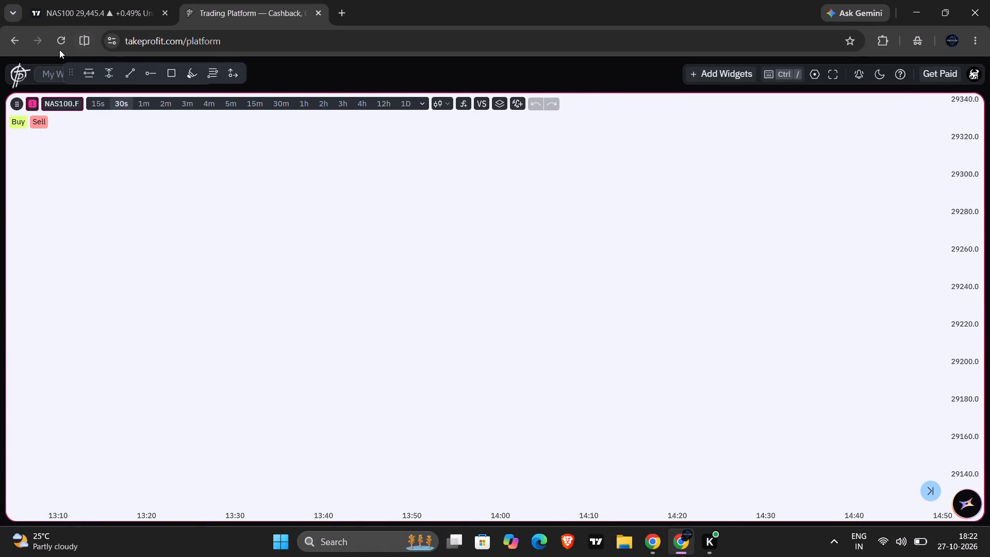
{"action": "left_click", "coordinate": [59, 47]}
{"action": "left_click", "coordinate": [85, 0]}
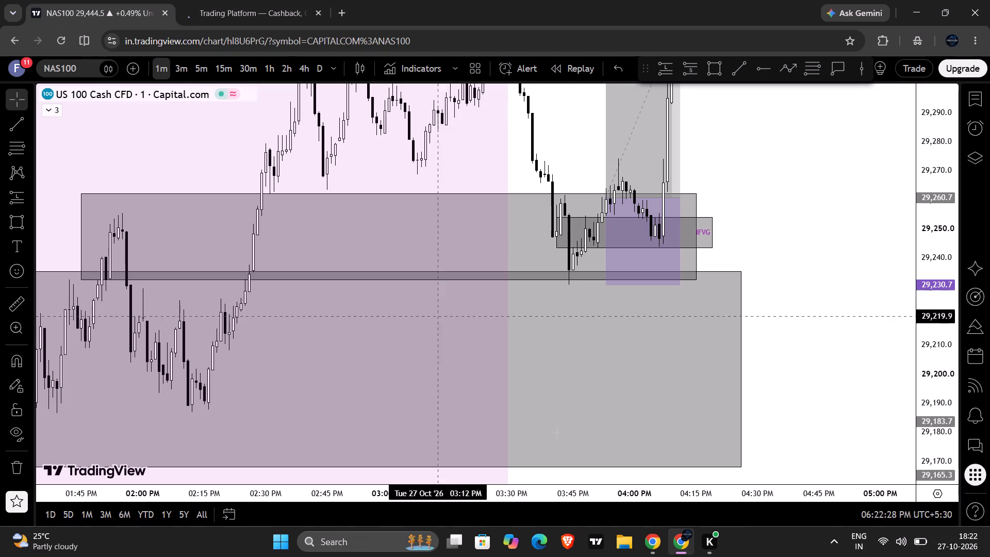
Check the XAUUSD 5-minute chart in the other browser window, then minimise that window to return to the NAS100 chart.
{"action": "left_click", "coordinate": [664, 550]}
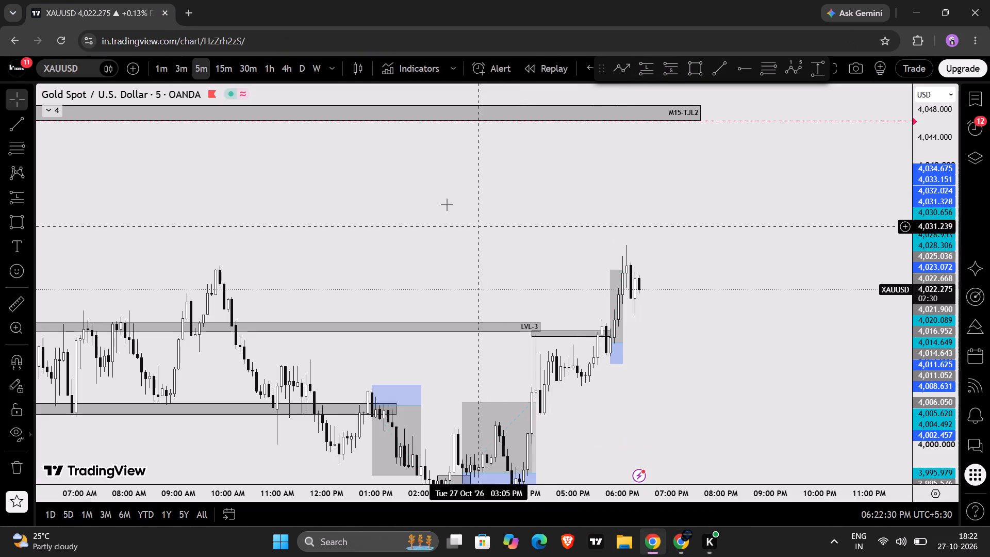
{"action": "left_click", "coordinate": [417, 203]}
{"action": "scroll", "coordinate": [417, 203], "scroll_direction": "up", "scroll_amount": 1}
{"action": "scroll", "coordinate": [417, 203], "scroll_direction": "down", "scroll_amount": 1}
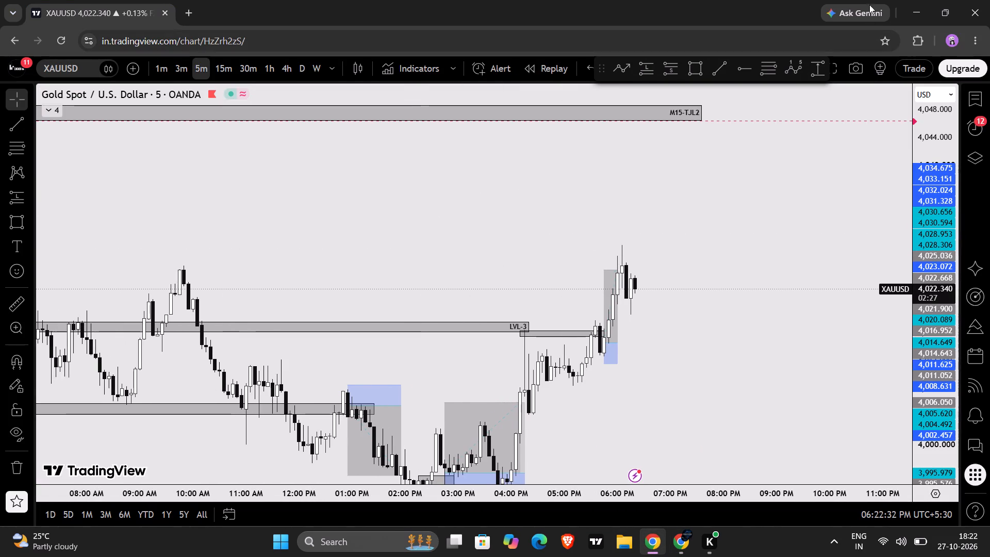
{"action": "left_click", "coordinate": [920, 0]}
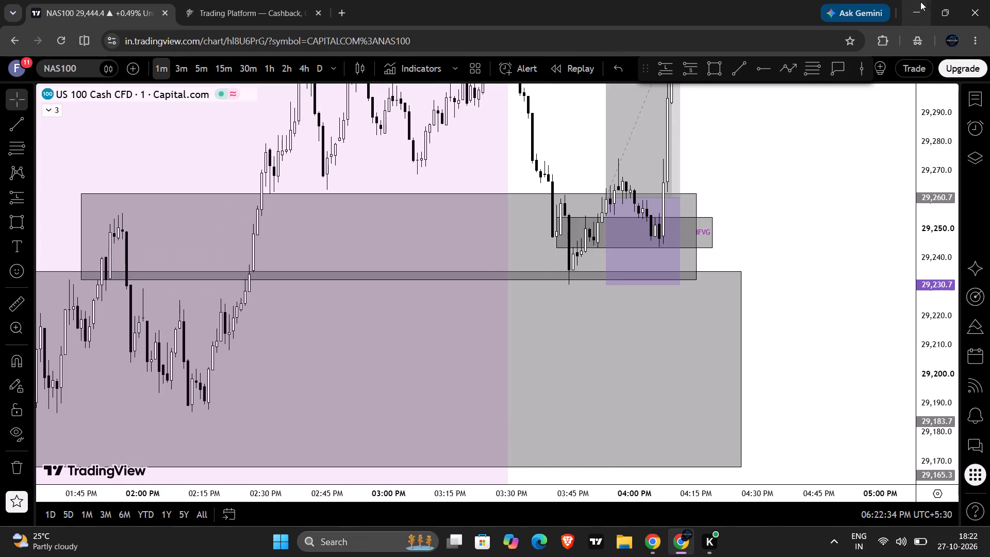
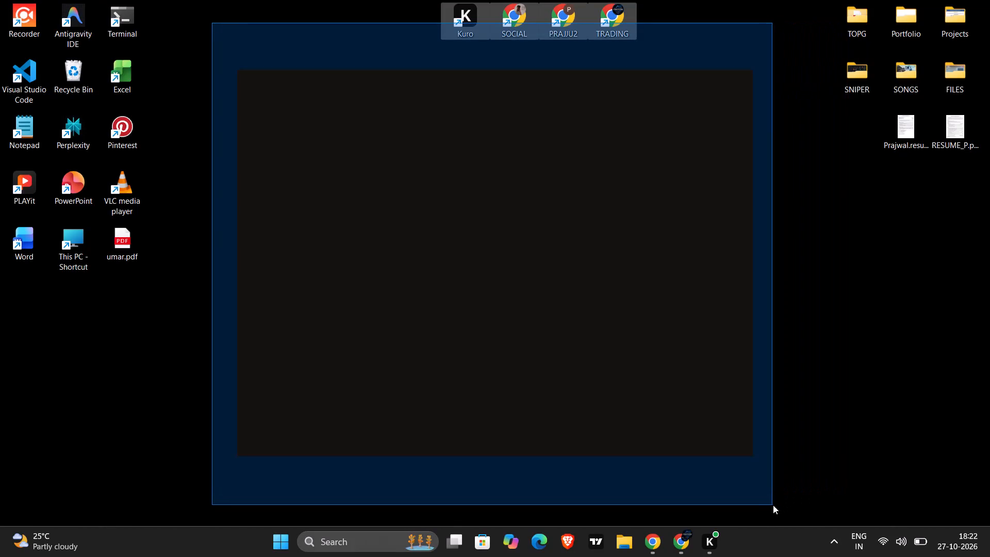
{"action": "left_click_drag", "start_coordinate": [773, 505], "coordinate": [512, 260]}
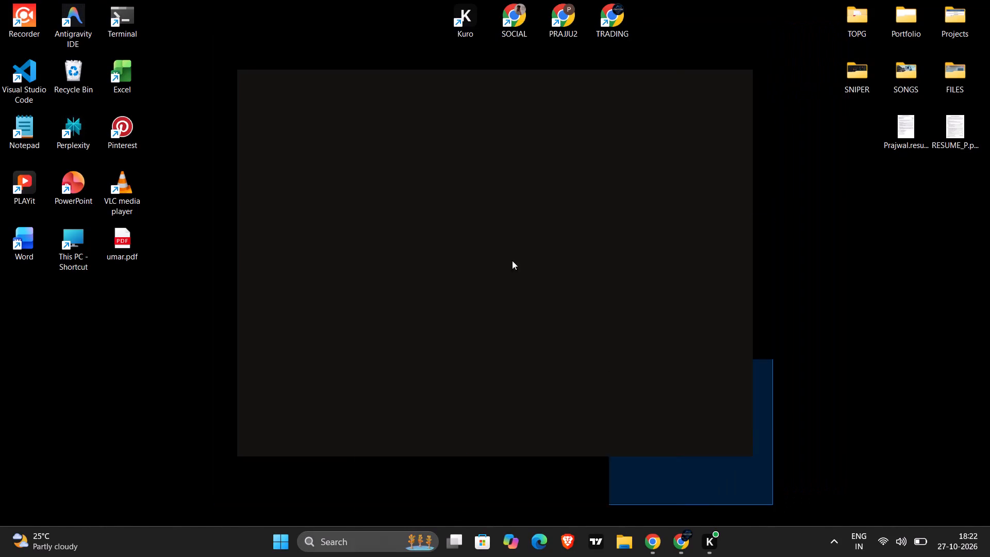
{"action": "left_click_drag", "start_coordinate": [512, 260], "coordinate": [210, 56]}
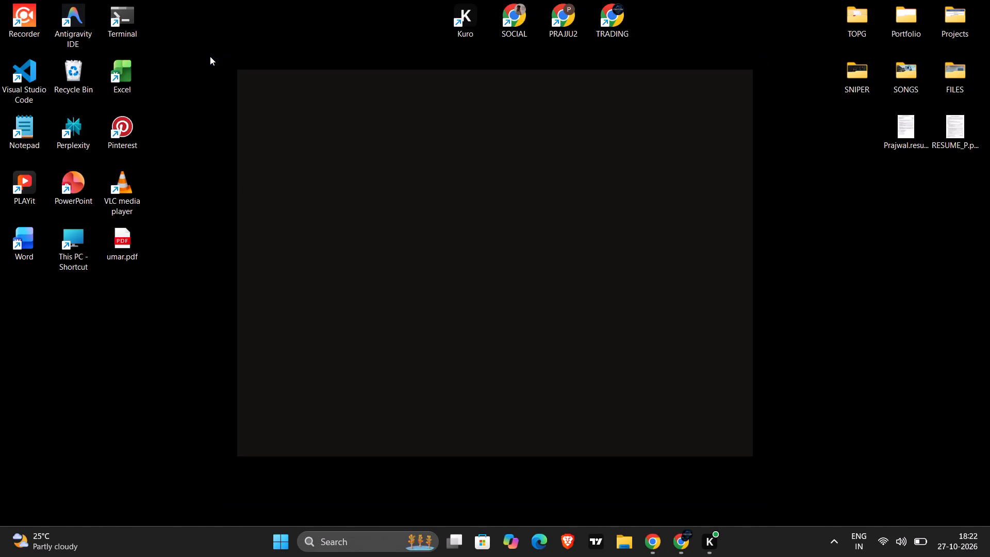
Refresh the Windows desktop.
{"action": "right_click", "coordinate": [210, 56]}
{"action": "left_click", "coordinate": [271, 107]}
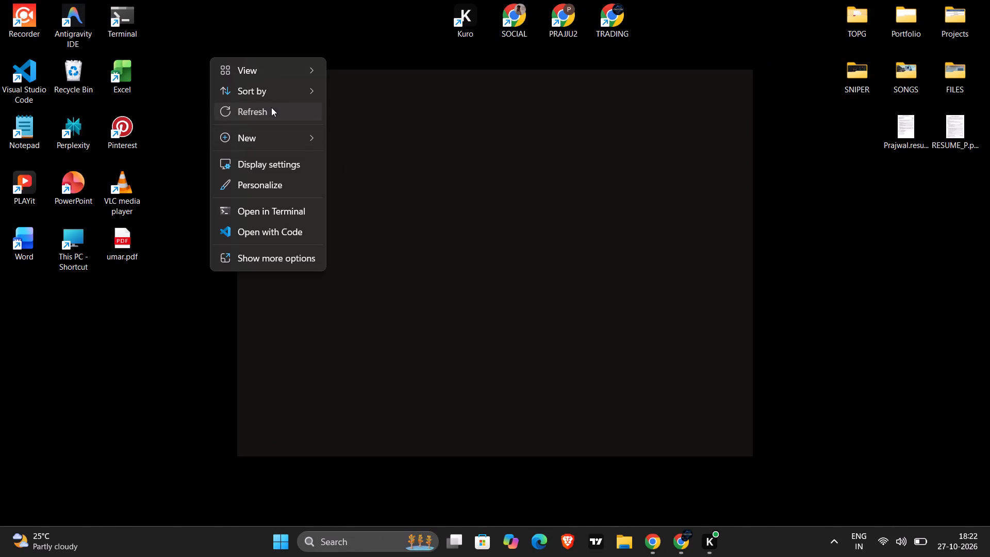